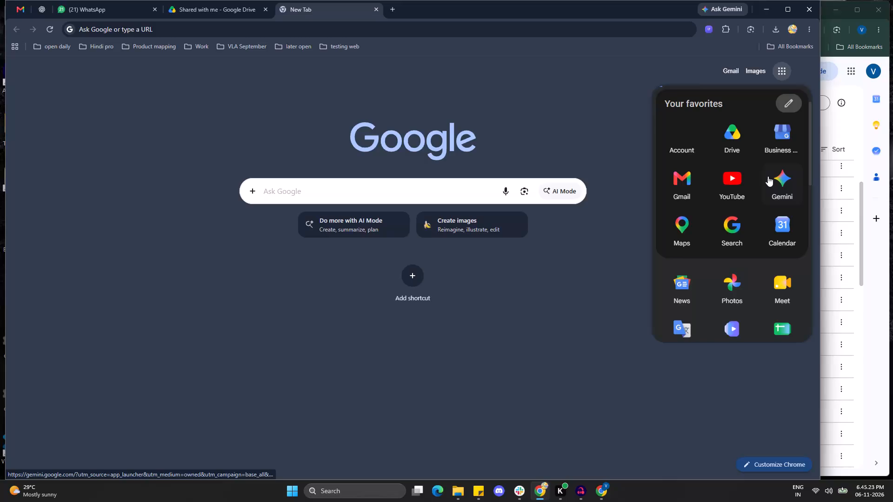
Open Google Sheets and create a blank spreadsheet.
scroll(700, 246, "down", 1)
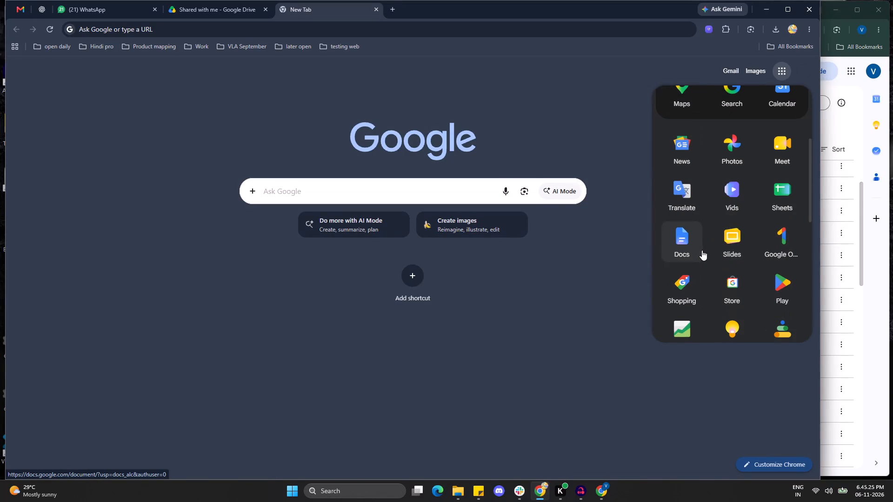
left_click(769, 196)
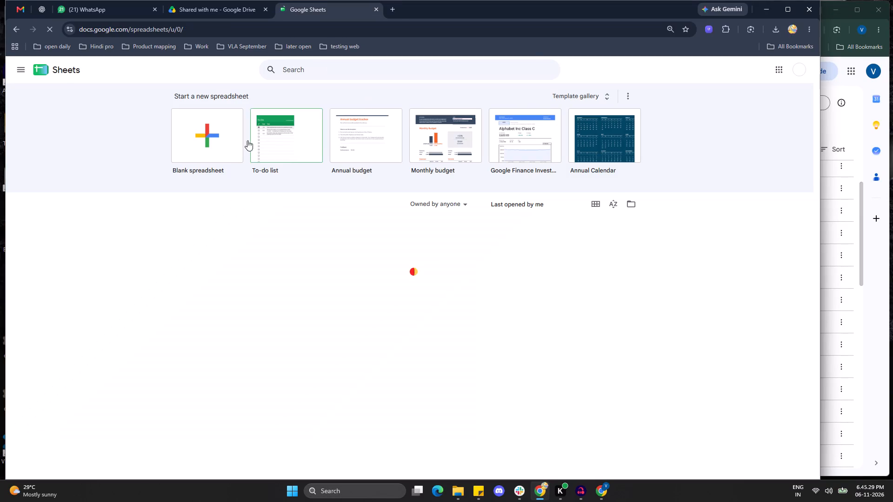
left_click(220, 151)
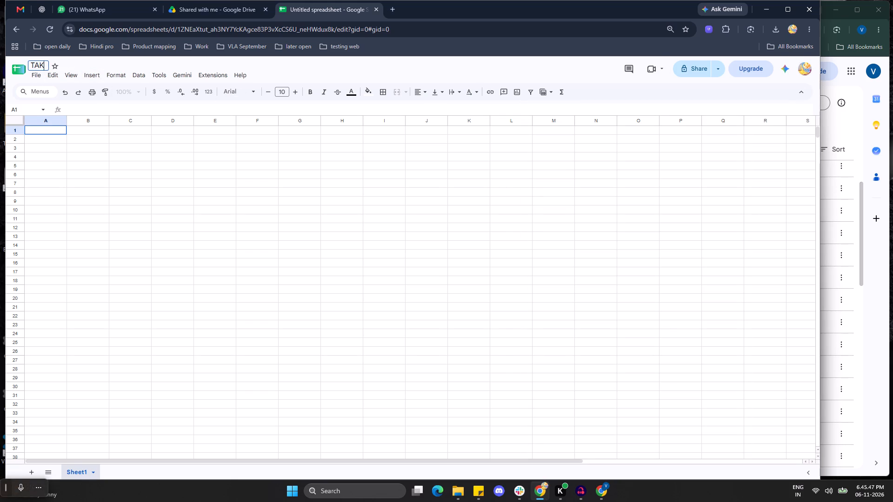
key("shift+BackSpace")
type("SK sh")
type("eet")
key("space")
type("& payout")
key("space")
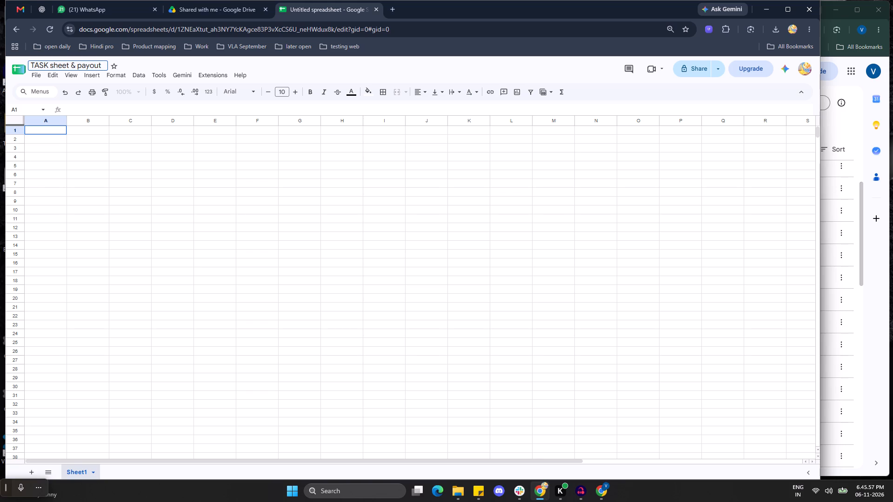
left_click(131, 156)
Enter the column header "name" in cell A1.
left_click(57, 132)
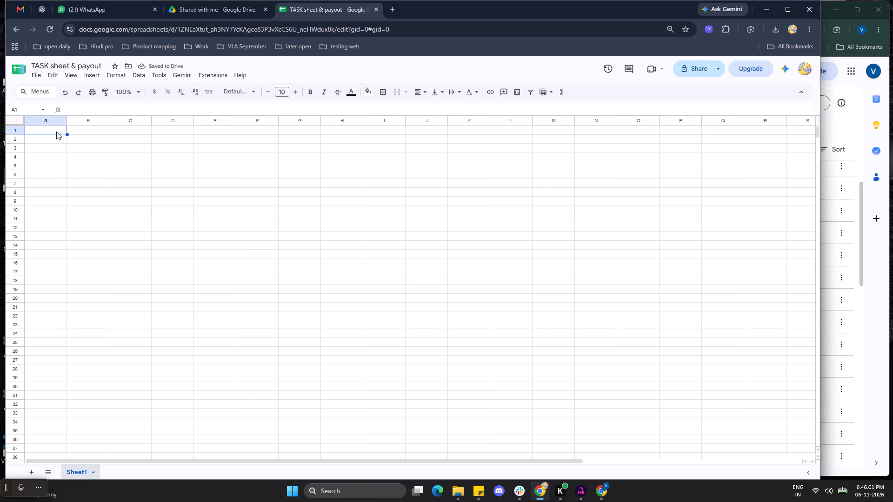
left_click(55, 132)
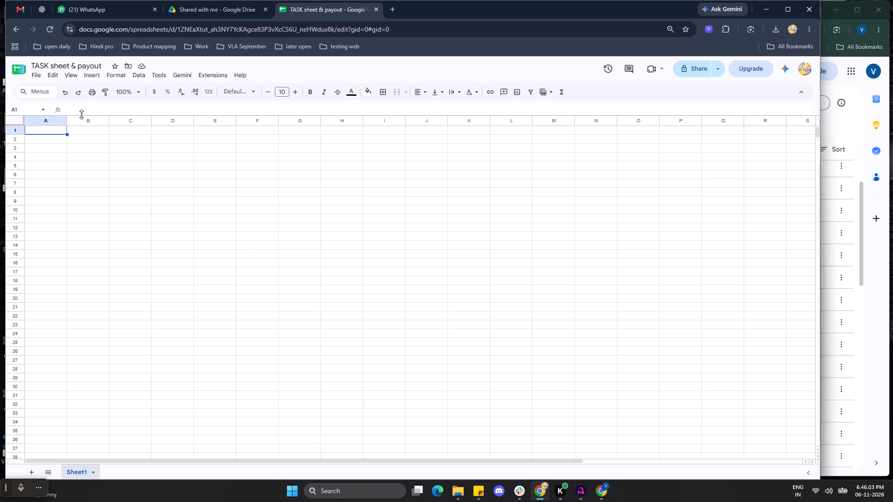
type("ID")
key("space")
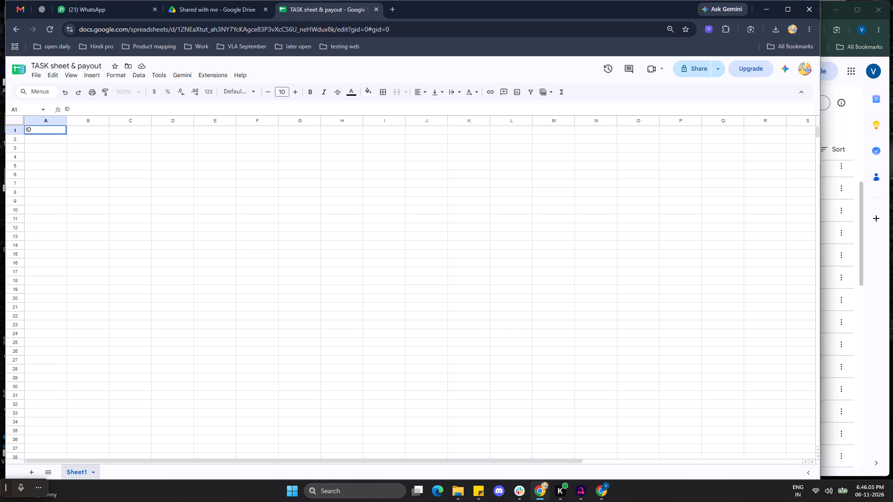
key("BackSpace")
key("BackSpace")
key("BackSpace")
type("name")
key("space")
key("Tab")
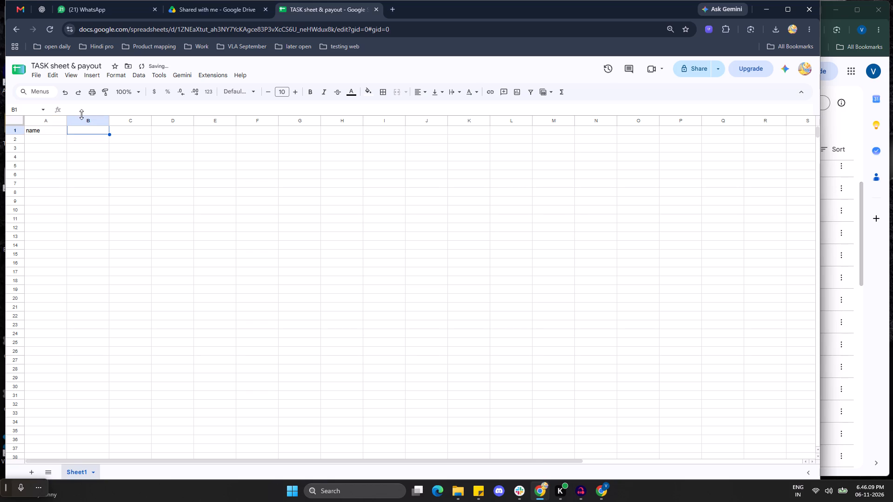
Enter the column header "ID Range" in cell B1.
type("Ts")
key("BackSpace")
type("as")
key("BackSpace")
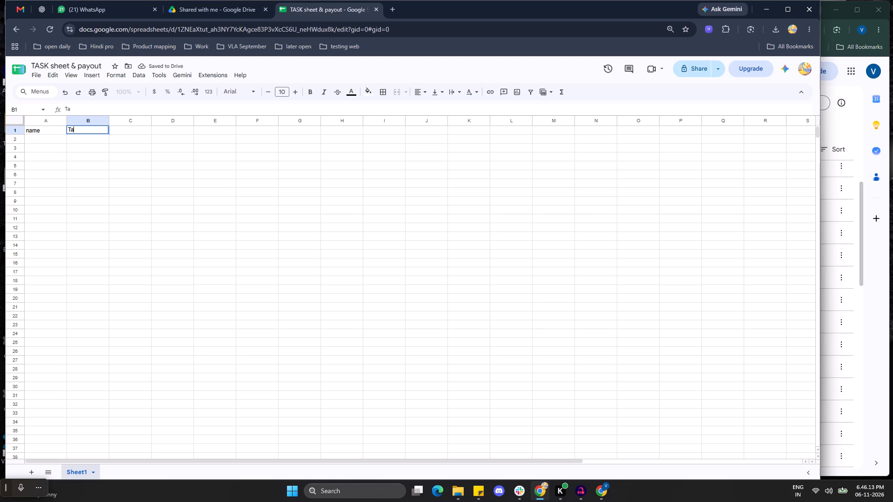
key("BackSpace")
key("BackSpace")
type("ID")
key("space")
type("Range")
key("space")
key("Tab")
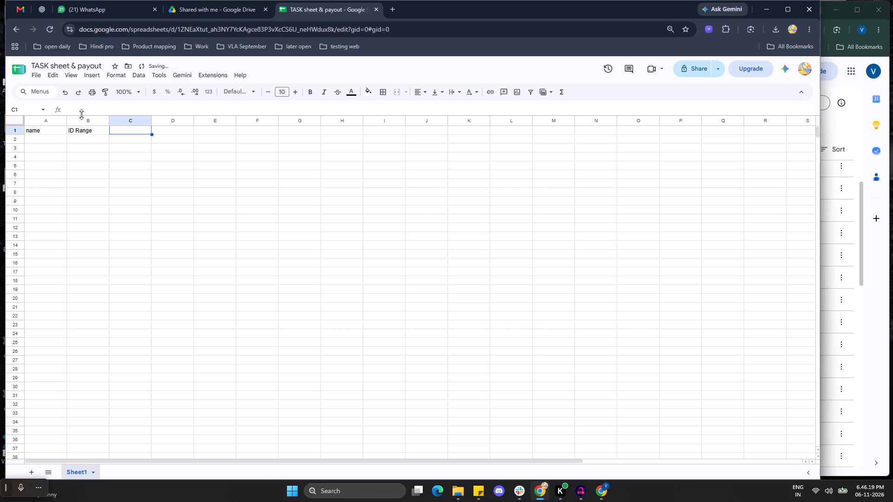
Enter the column header "total ids" in cell C1.
type("total")
key("space")
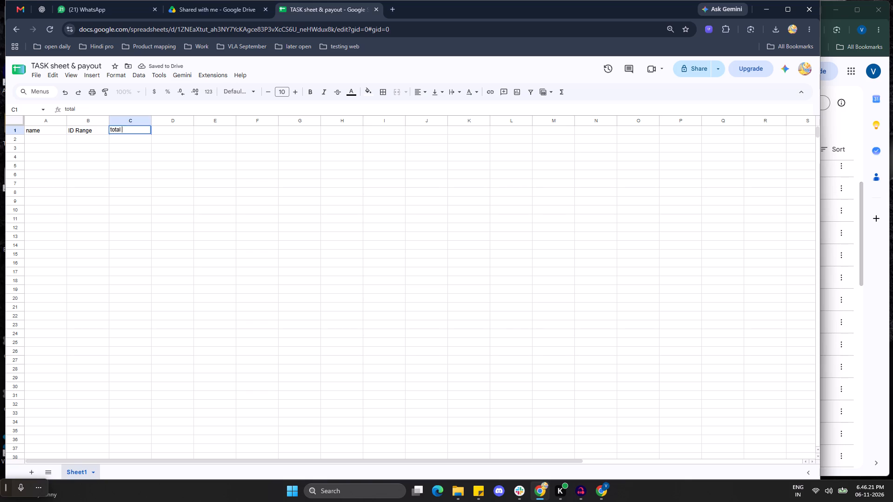
type("ids")
key("space")
key("Tab")
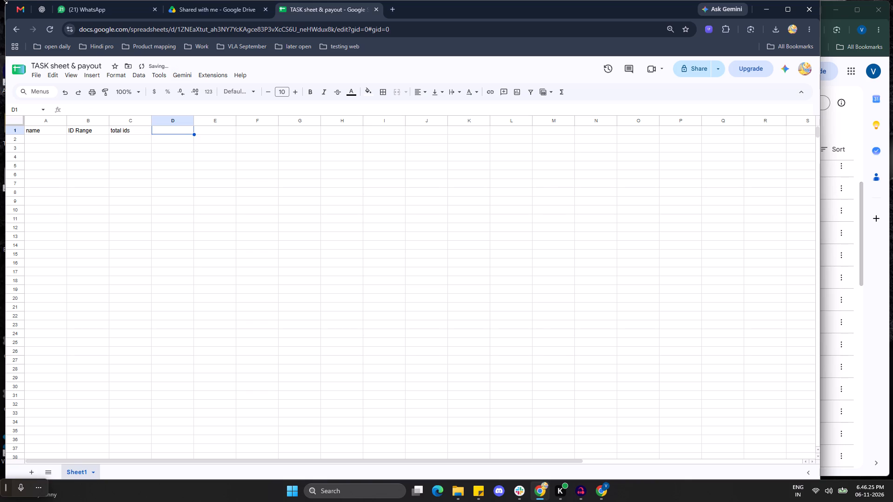
Format the header cells A1:C1 as bold, font size 13, with a light cyan fill.
left_click_drag(57, 129, 87, 128)
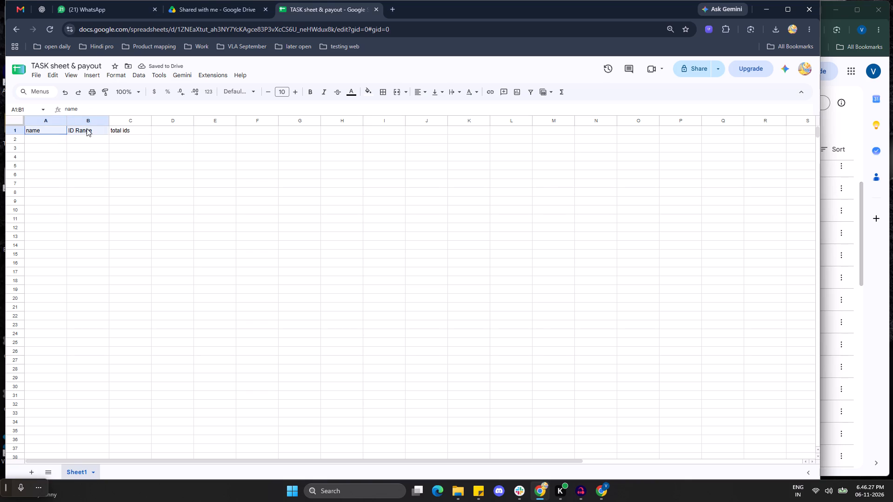
left_click_drag(87, 128, 123, 128)
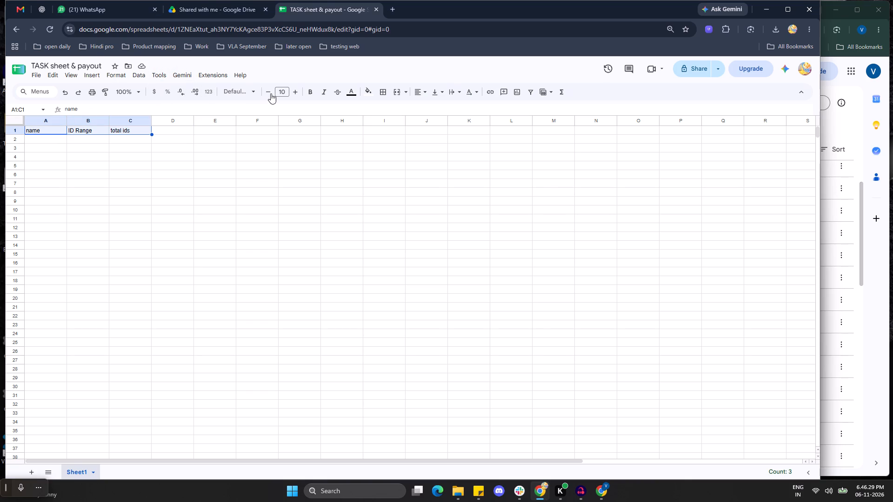
left_click(309, 94)
left_click(347, 95)
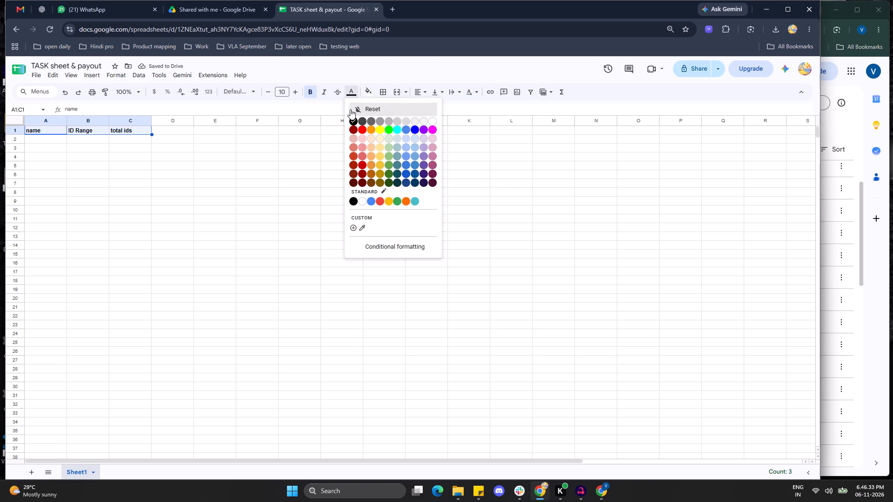
left_click(365, 96)
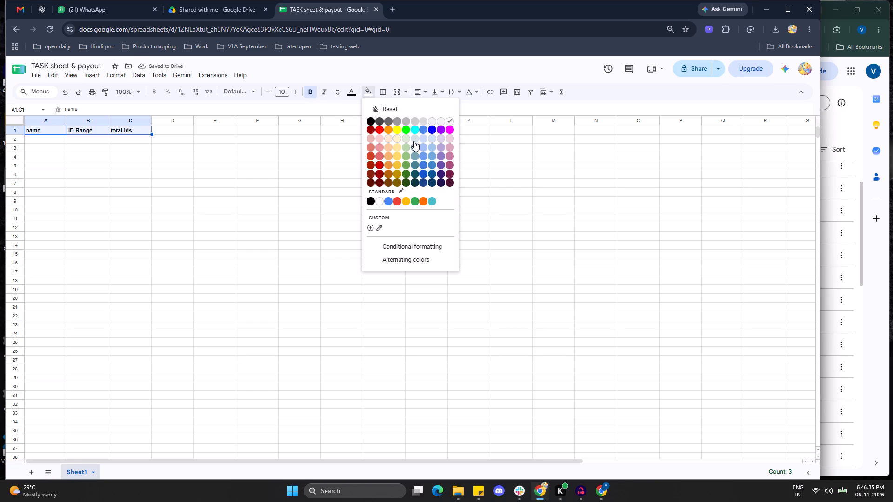
left_click(414, 141)
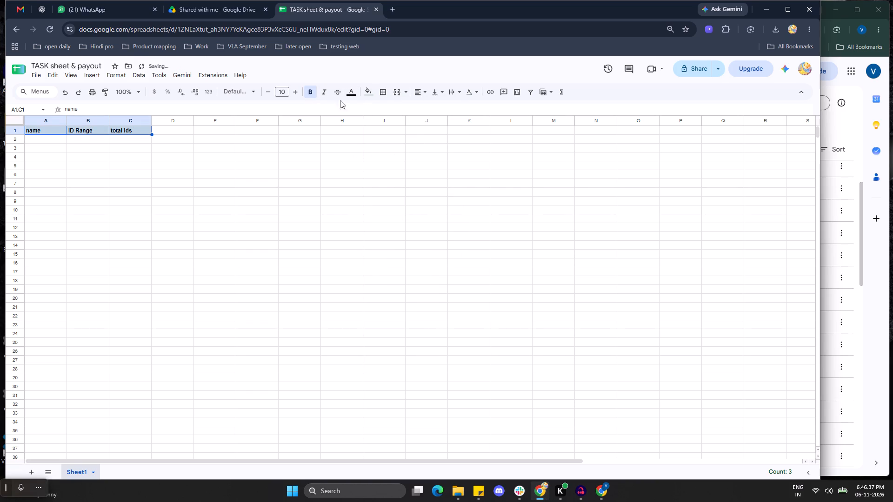
triple_click(293, 93)
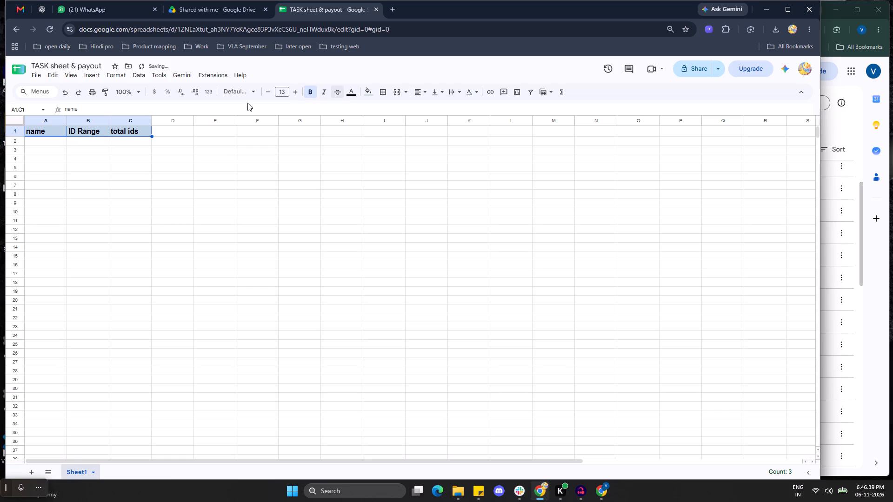
Apply black outer borders and inner vertical borders to the range A1:C25, with no horizontal lines between the rows.
left_click(381, 93)
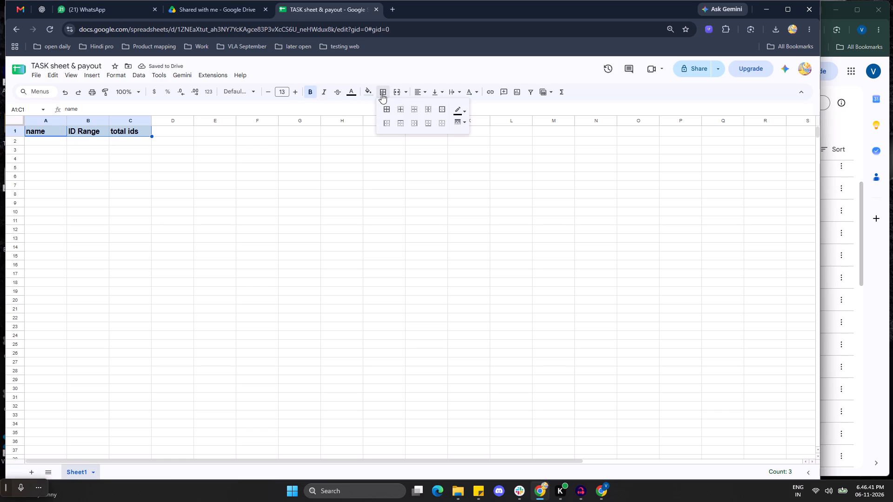
left_click(281, 195)
left_click_drag(41, 130, 183, 165)
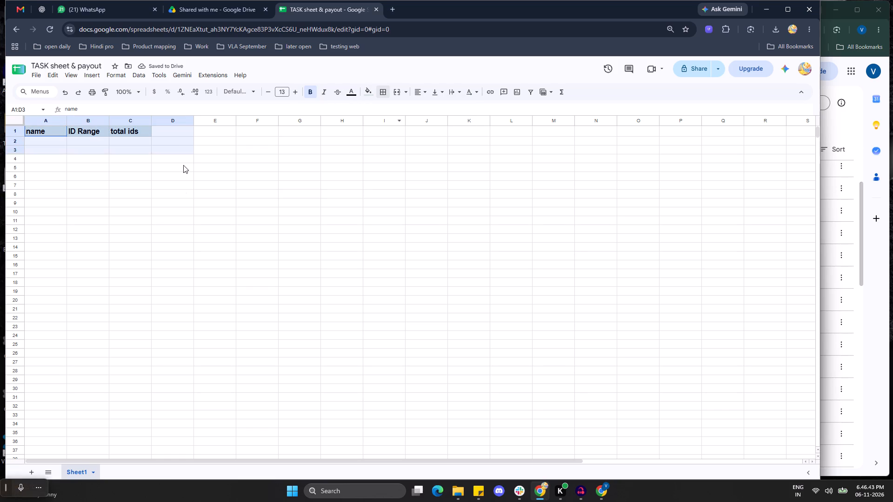
left_click_drag(183, 165, 127, 345)
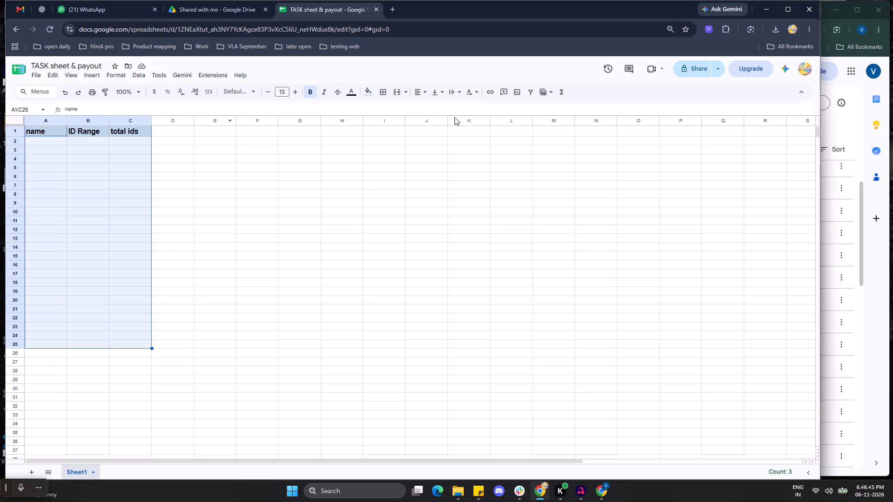
left_click(385, 92)
left_click(386, 111)
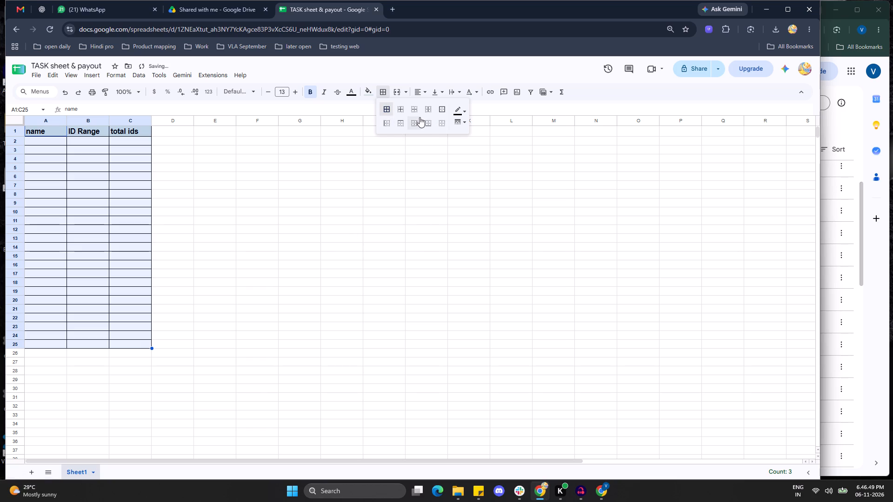
left_click(442, 123)
left_click(441, 112)
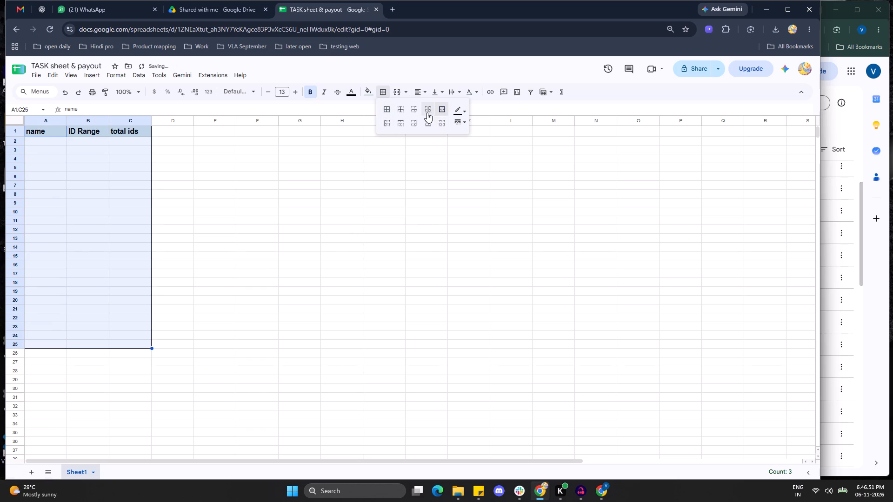
left_click(427, 112)
left_click(399, 216)
left_click(47, 144)
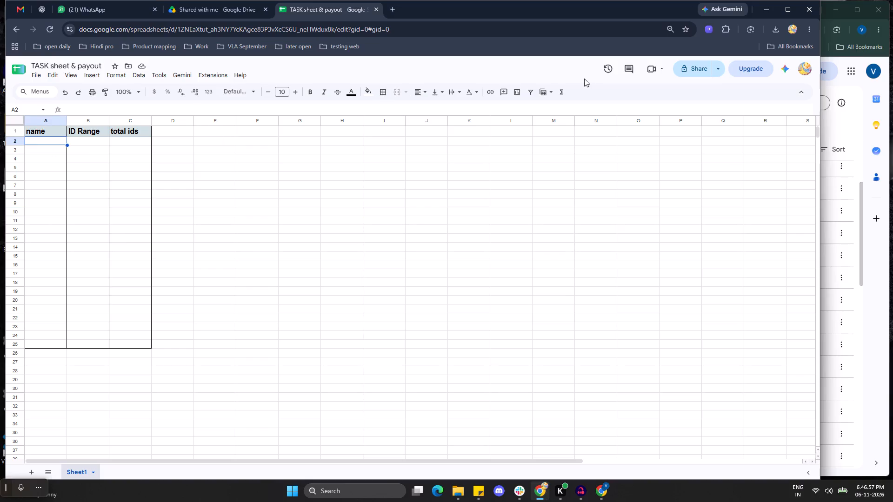
Set the sheet's general access to Anyone with the link, with the Editor role.
left_click(705, 70)
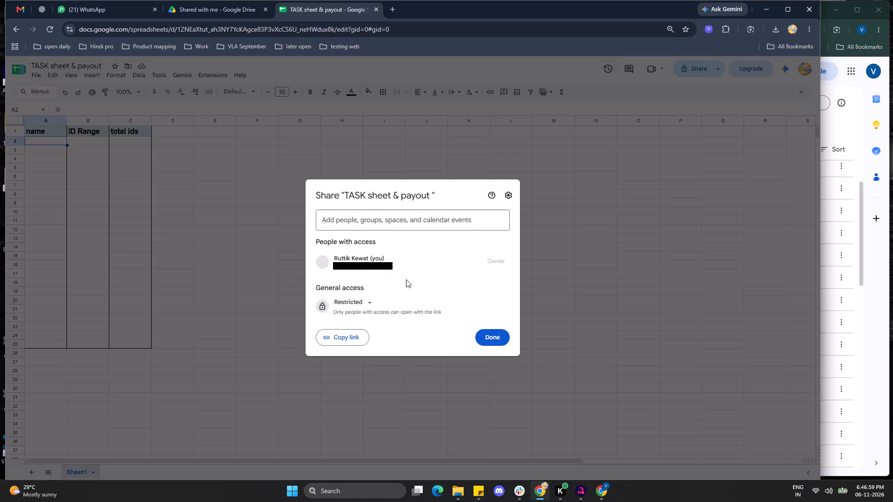
left_click(360, 298)
left_click(363, 343)
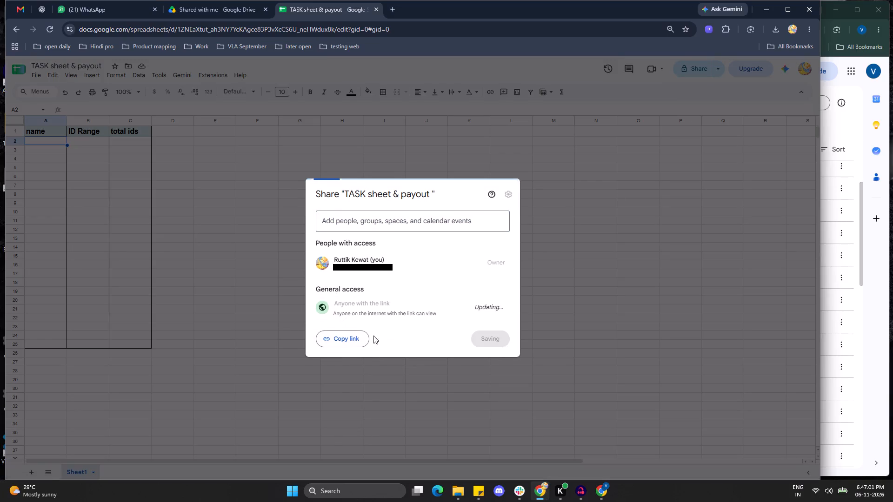
left_click(486, 311)
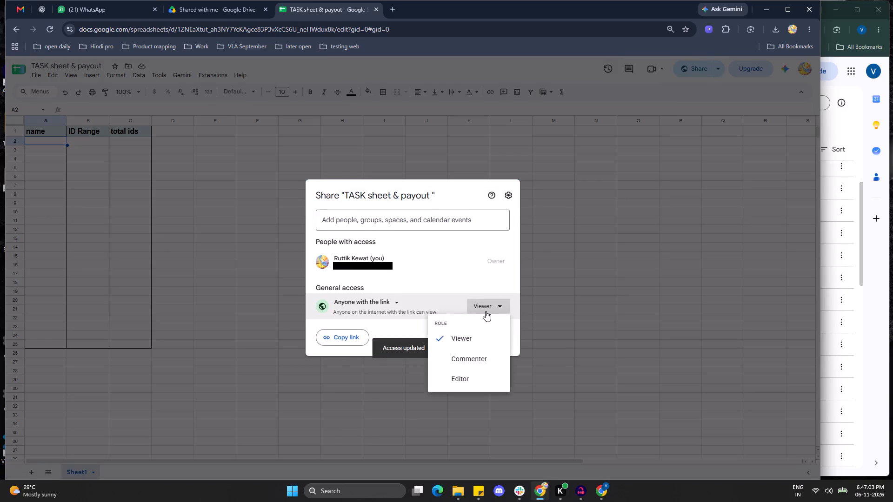
left_click(462, 373)
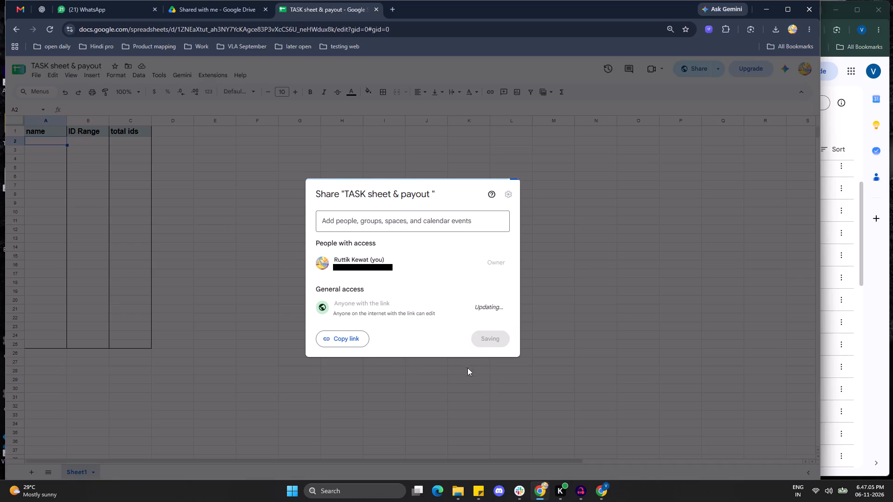
left_click(483, 337)
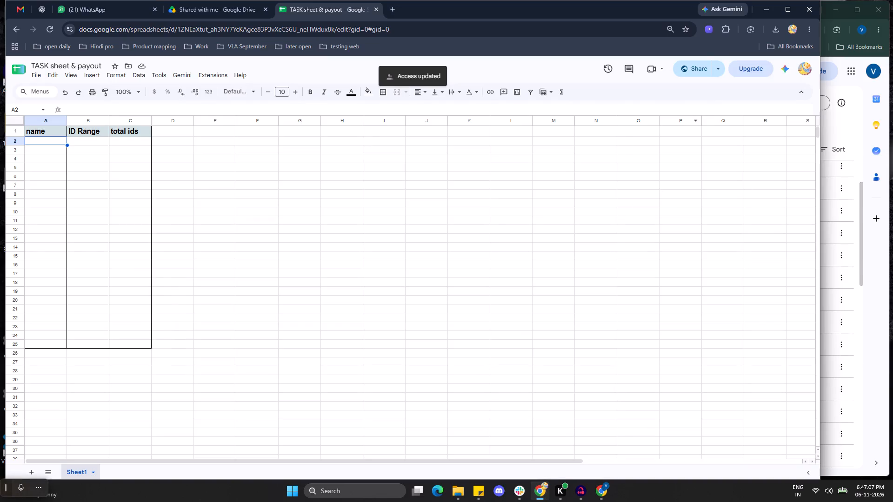
Reopen the sheet's sharing settings and search for a person to add, using "lk", "kritika" and "lkr".
left_click(702, 75)
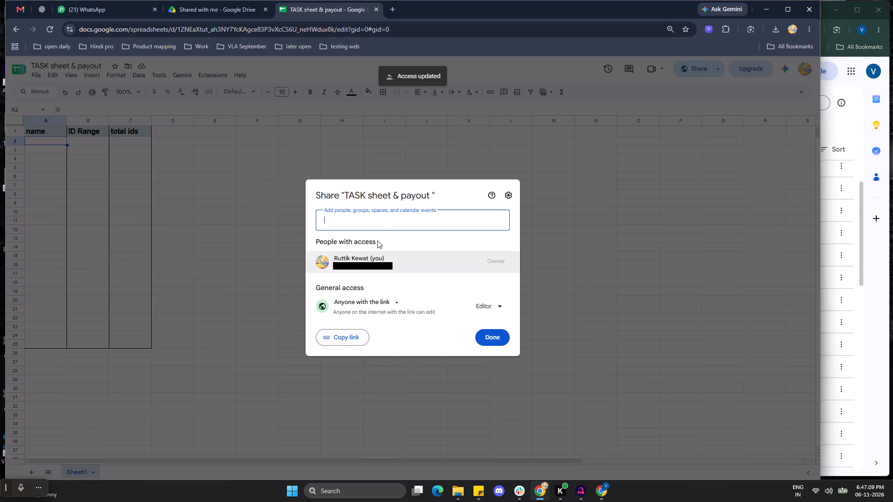
left_click(380, 218)
type("lk")
key("BackSpace")
scroll(393, 285, "down", 1)
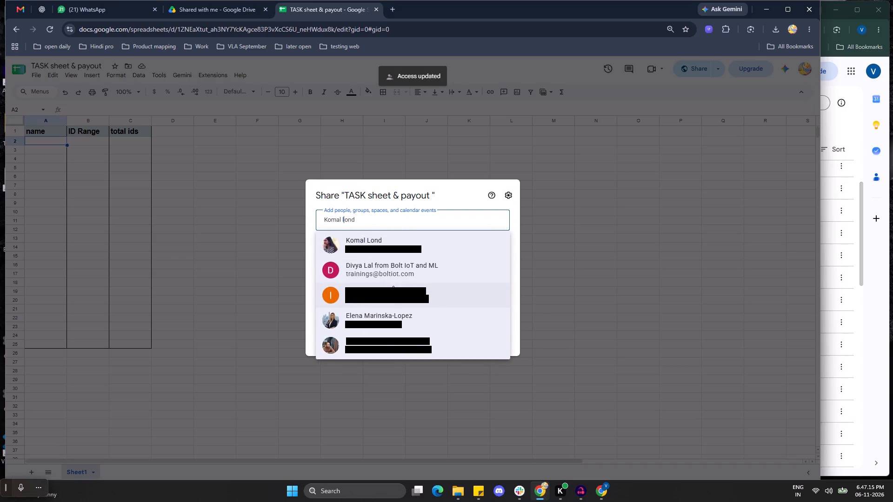
key("BackSpace")
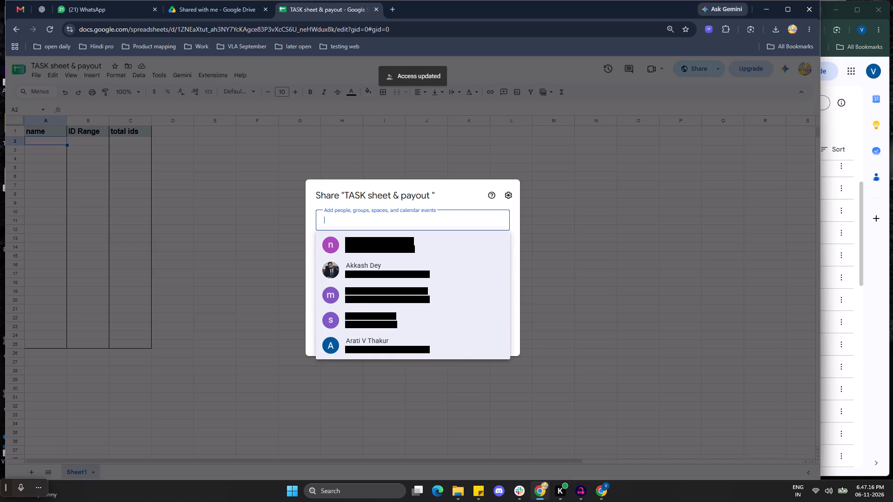
key("k")
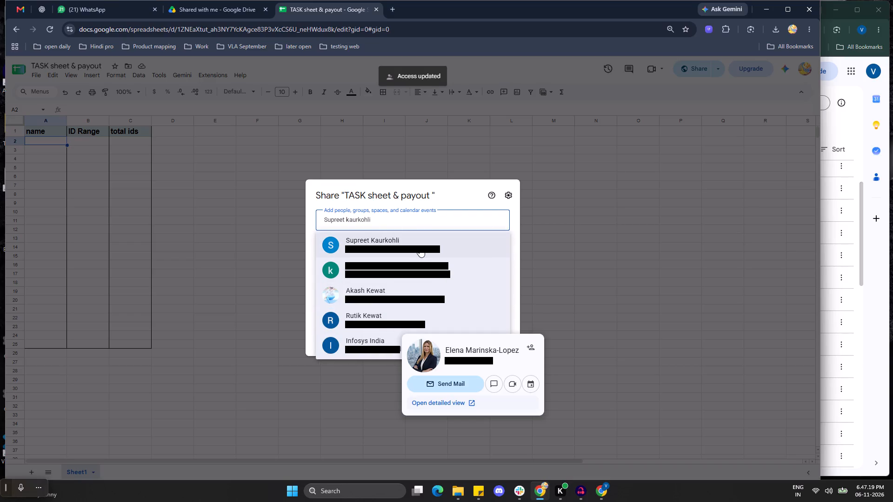
type("ri")
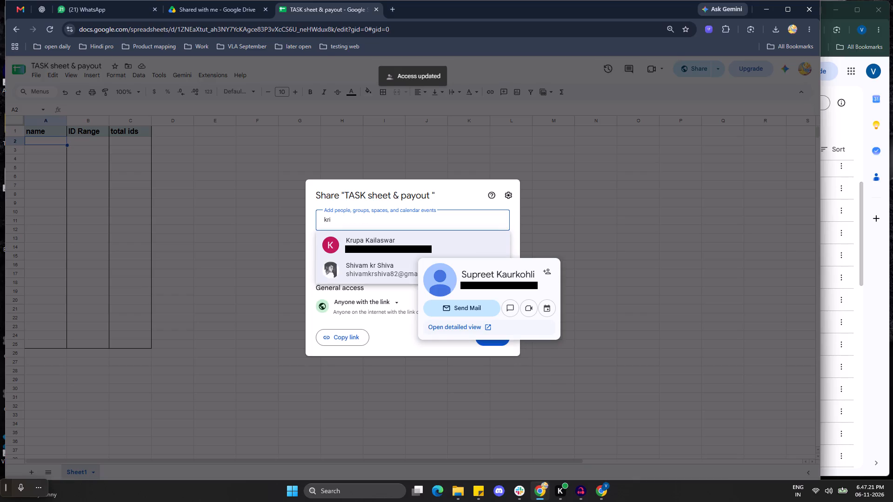
type("tika")
key("BackSpace")
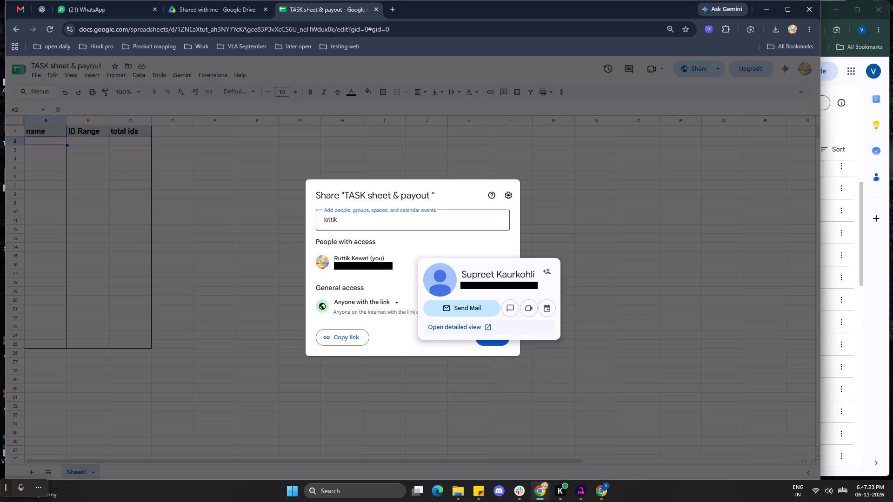
key("BackSpace")
key("BackSpace")
key("BackSpace")
key("BackSpace")
key("BackSpace")
key("BackSpace")
key("BackSpace")
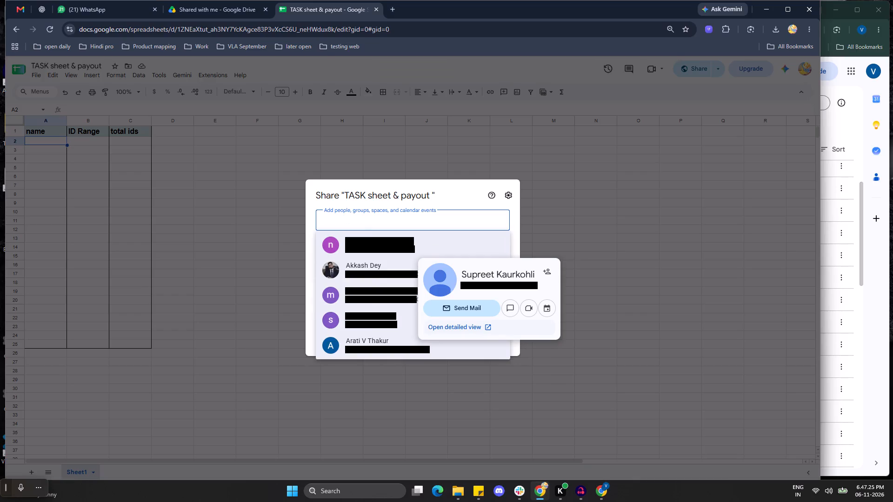
key("l")
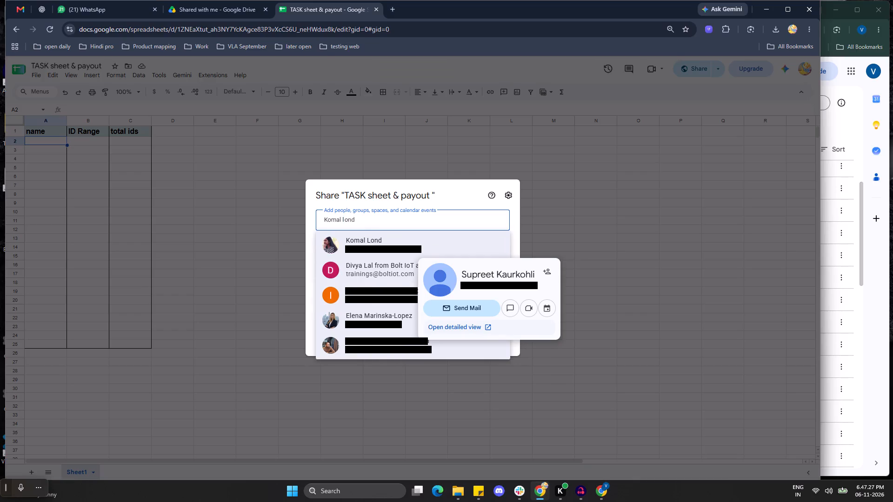
key("k")
key("r")
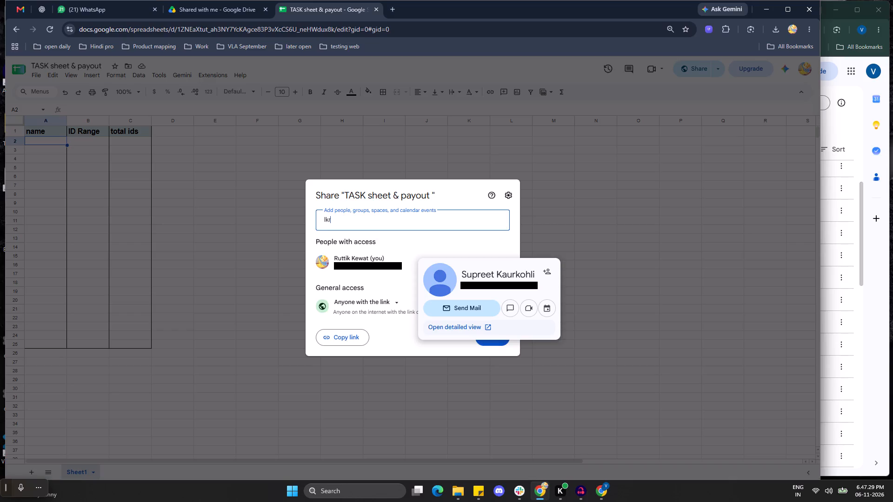
key("BackSpace")
key("BackSpace")
key("BackSpace")
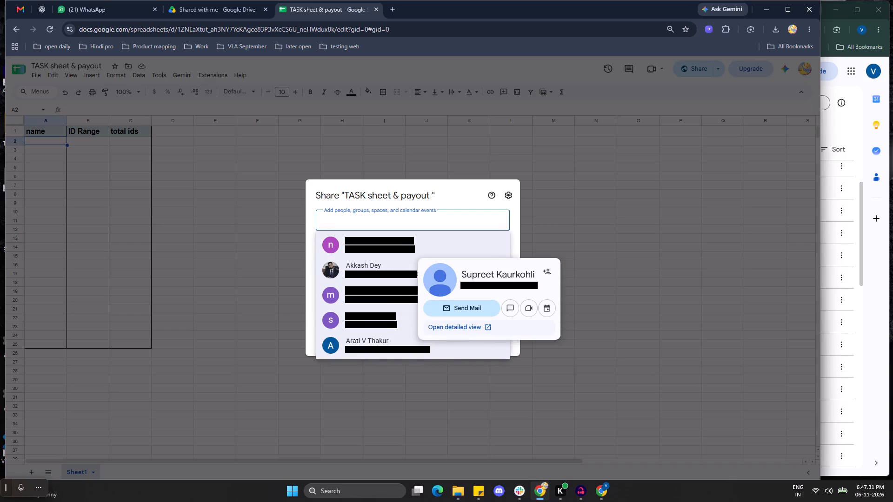
Share the sheet as Editor with the first contact suggested for "nish", with Notify people turned off.
type("nish")
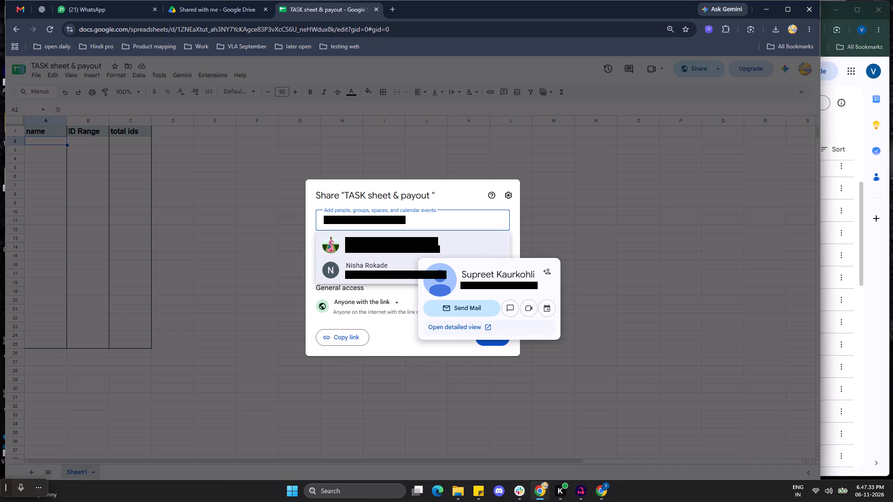
left_click(408, 249)
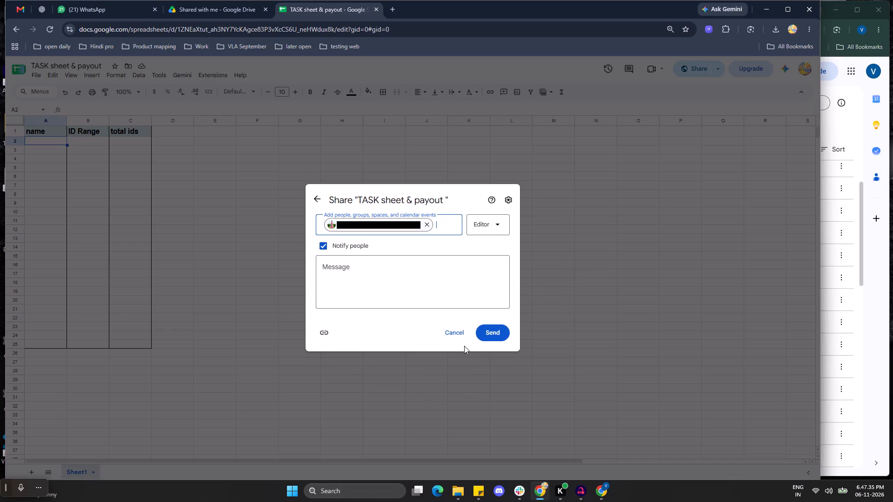
left_click(340, 247)
left_click(492, 304)
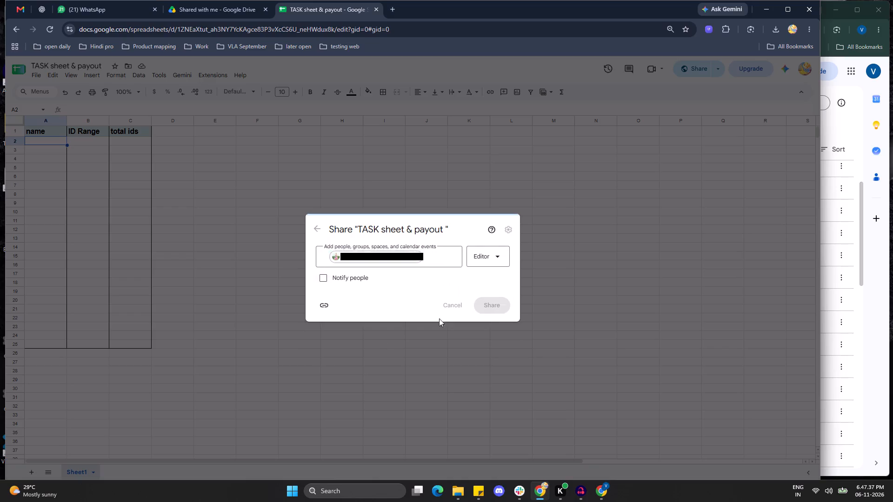
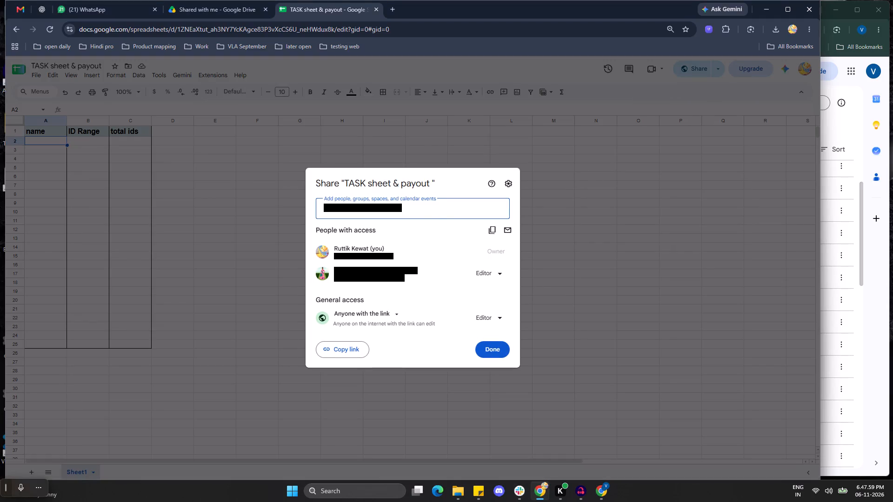
Correct the entered e-mail address and share the sheet with that person as Editor, with Notify people on.
left_click(341, 210)
key("BackSpace")
key("BackSpace")
key("BackSpace")
key("BackSpace")
key("BackSpace")
key("BackSpace")
key("BackSpace")
key("BackSpace")
key("BackSpace")
key("Delete")
left_click(412, 242)
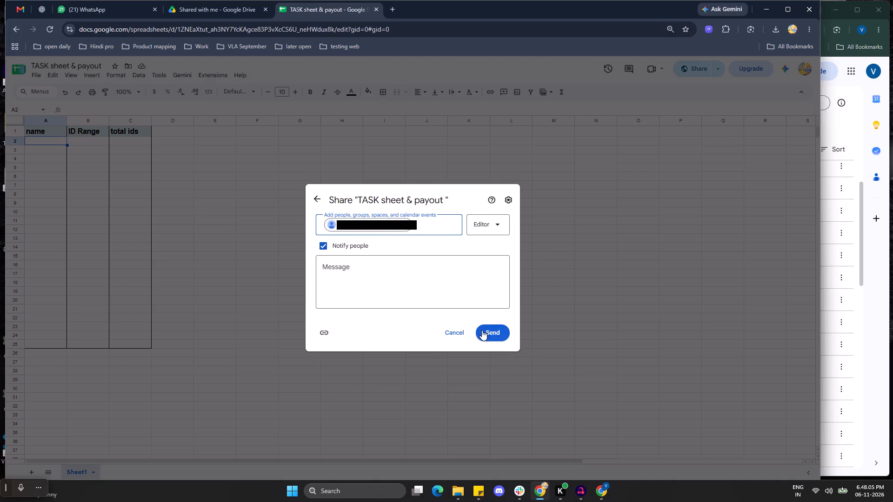
left_click(427, 299)
left_click(494, 337)
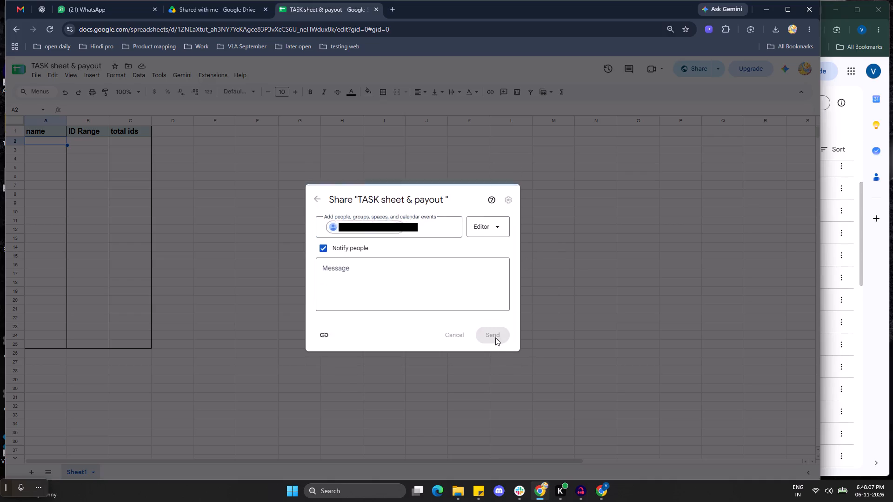
left_click(578, 266)
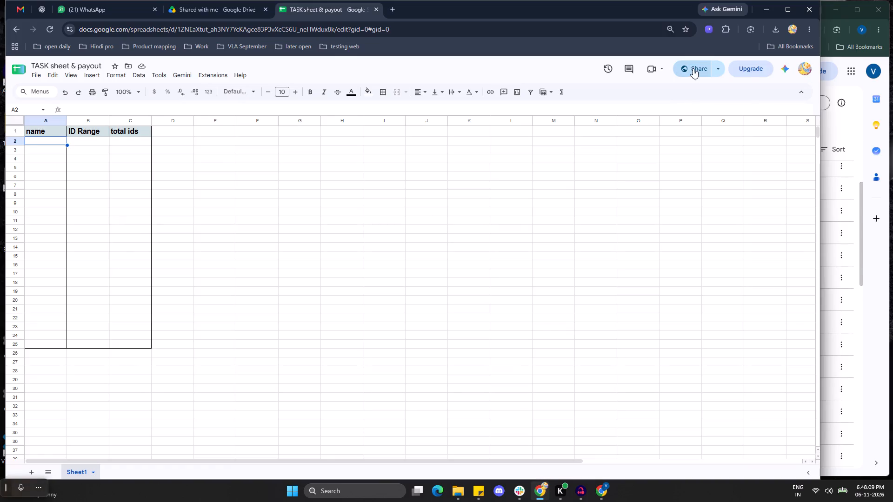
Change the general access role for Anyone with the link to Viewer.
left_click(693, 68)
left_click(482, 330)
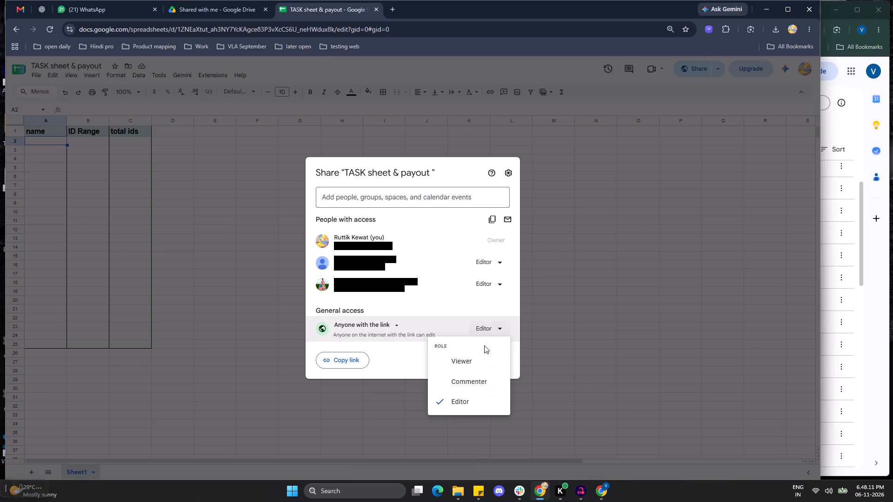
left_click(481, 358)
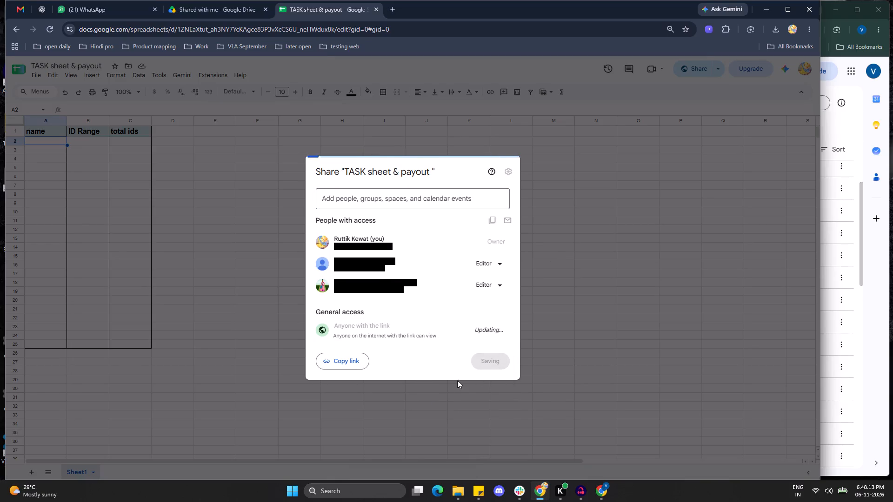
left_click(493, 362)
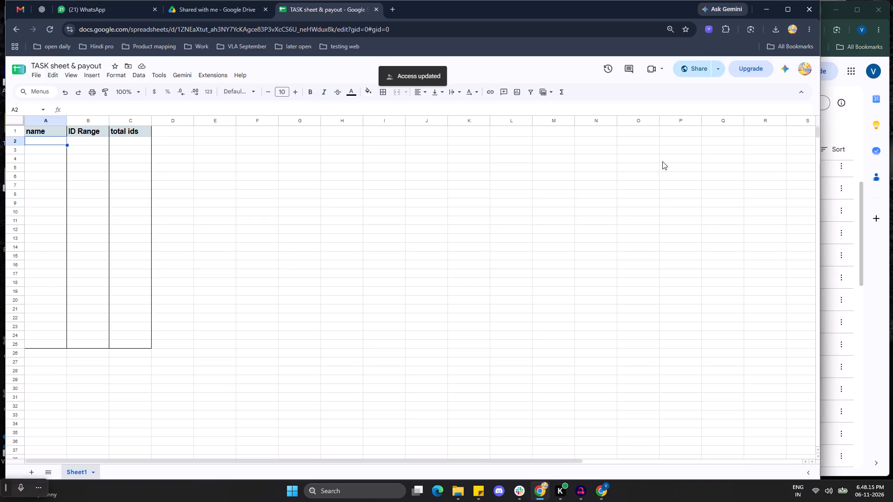
Review the sheet's sharing settings and the signed-in account details.
left_click(698, 58)
left_click(696, 68)
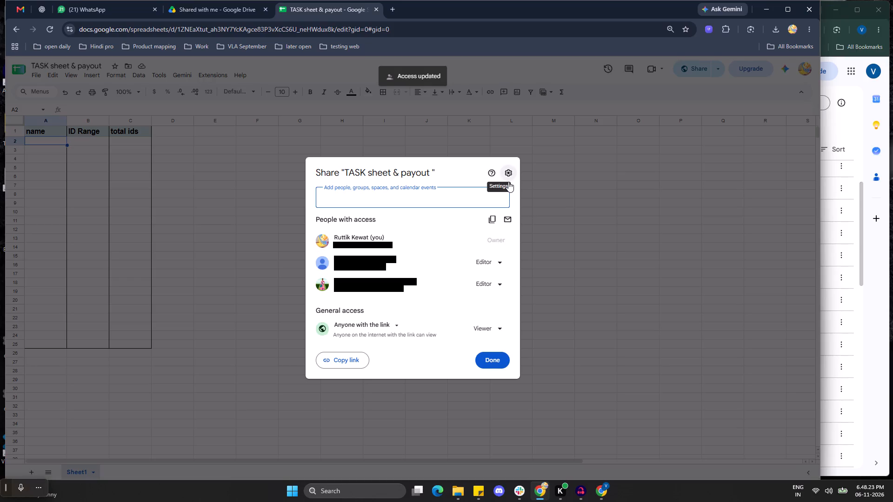
left_click(591, 196)
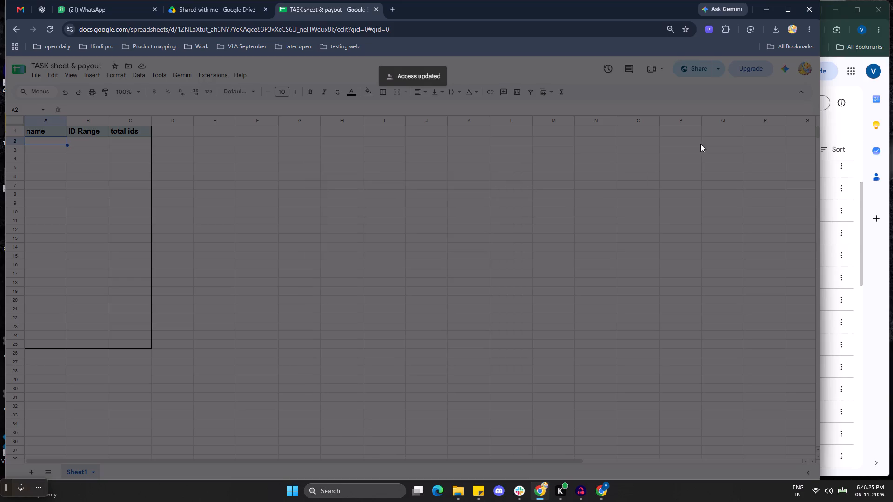
left_click(810, 73)
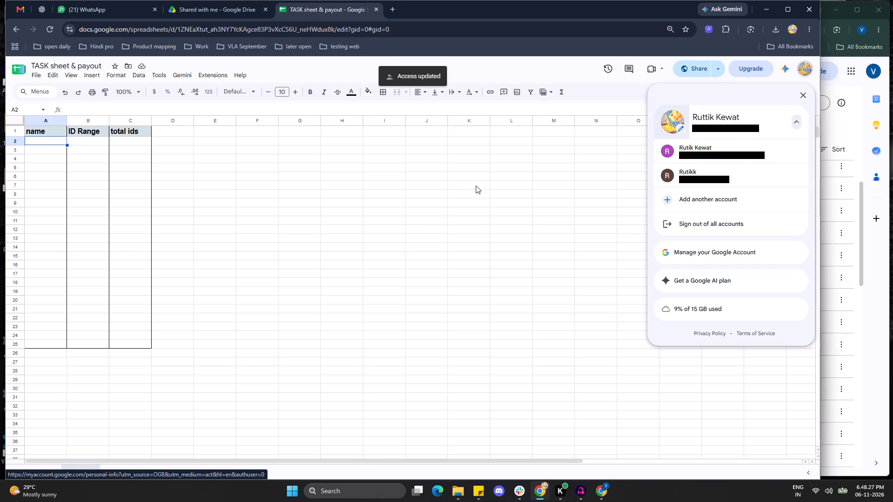
left_click(377, 255)
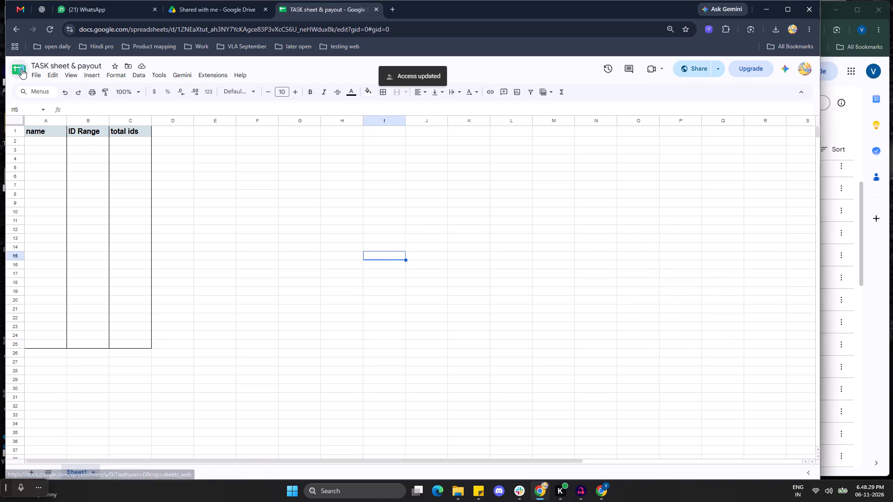
left_click(802, 71)
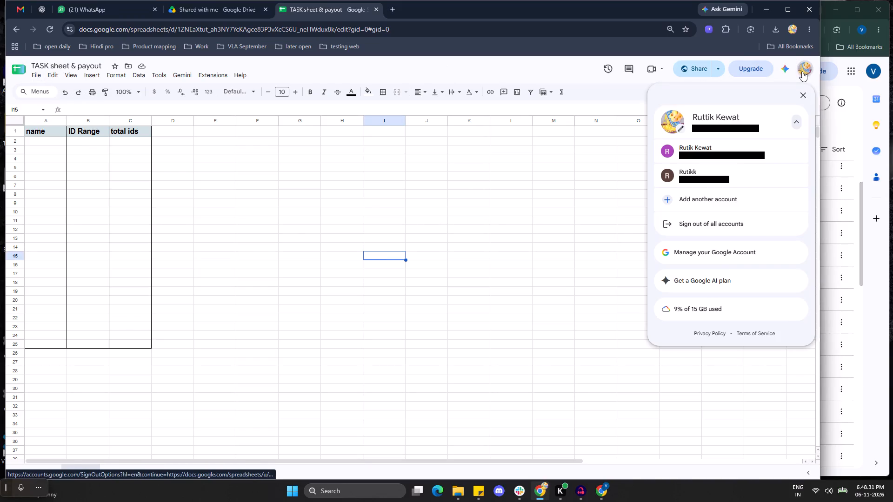
left_click(505, 187)
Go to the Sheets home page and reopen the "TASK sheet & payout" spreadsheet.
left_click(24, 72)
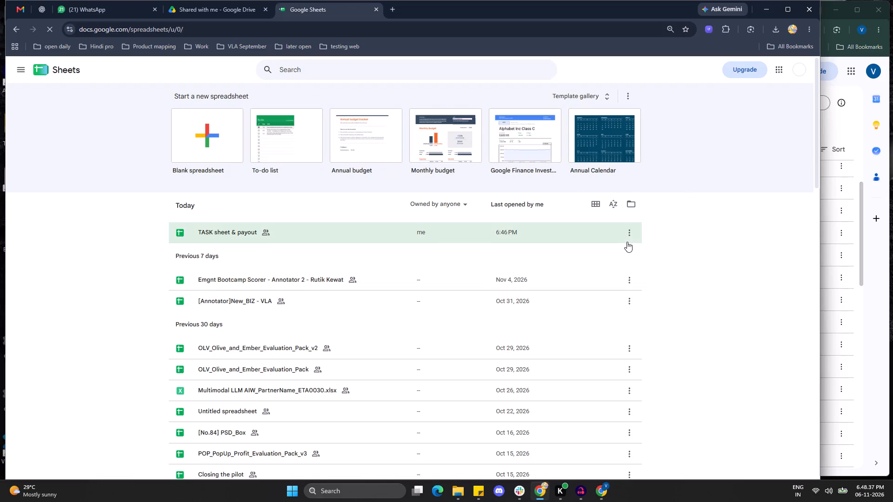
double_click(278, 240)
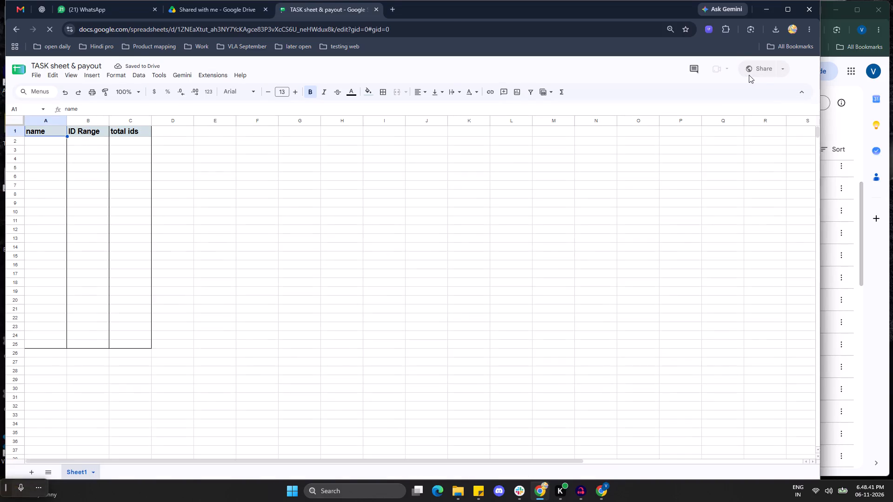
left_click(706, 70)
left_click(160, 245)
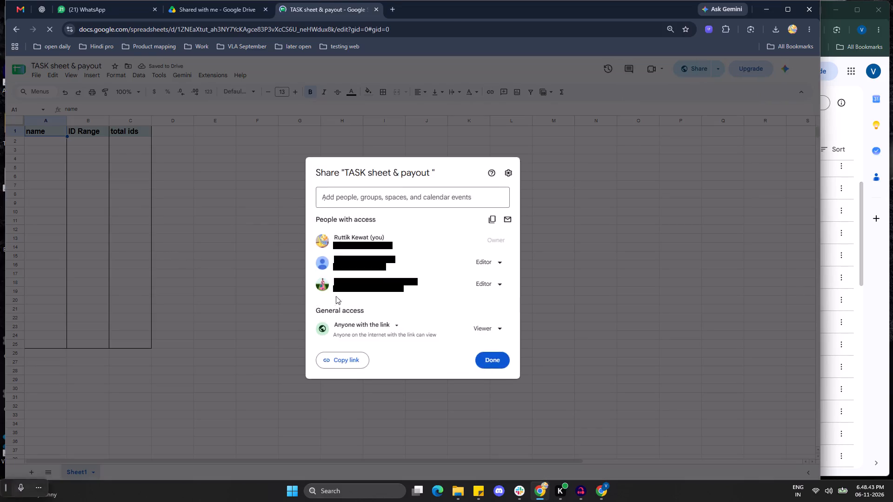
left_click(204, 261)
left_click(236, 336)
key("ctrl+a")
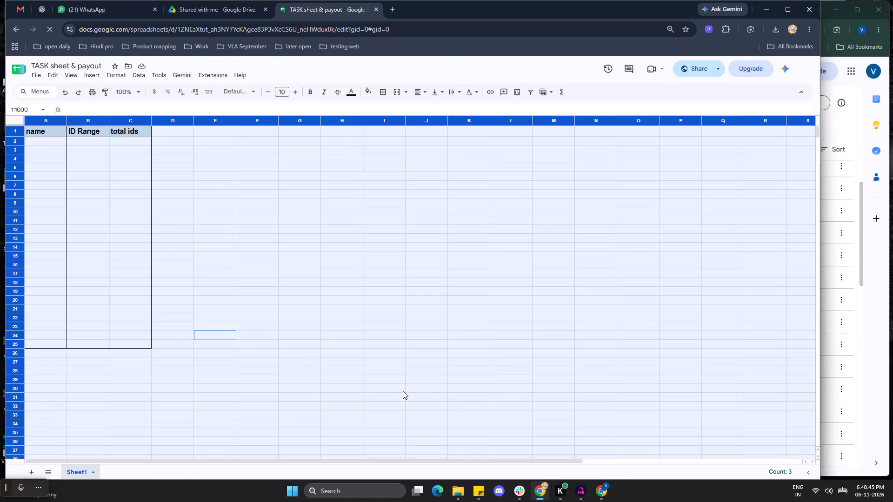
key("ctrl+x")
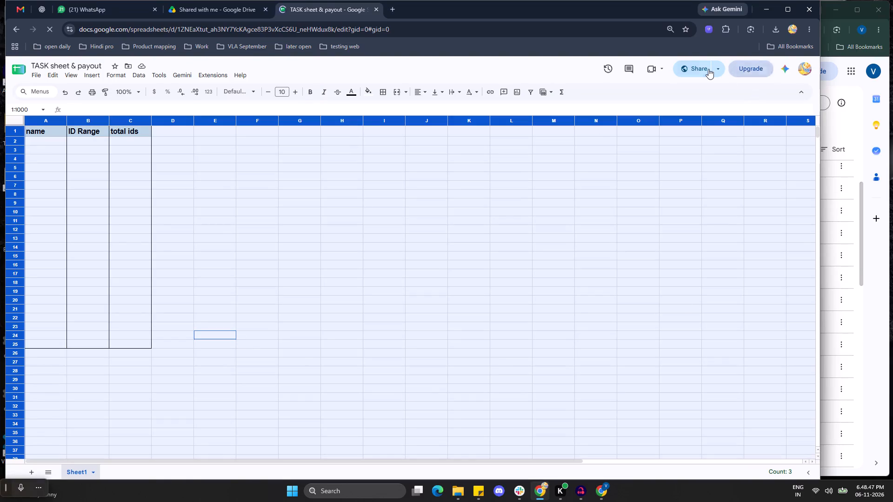
Set the sheet's general access to Restricted.
left_click(706, 69)
left_click(331, 325)
left_click(344, 325)
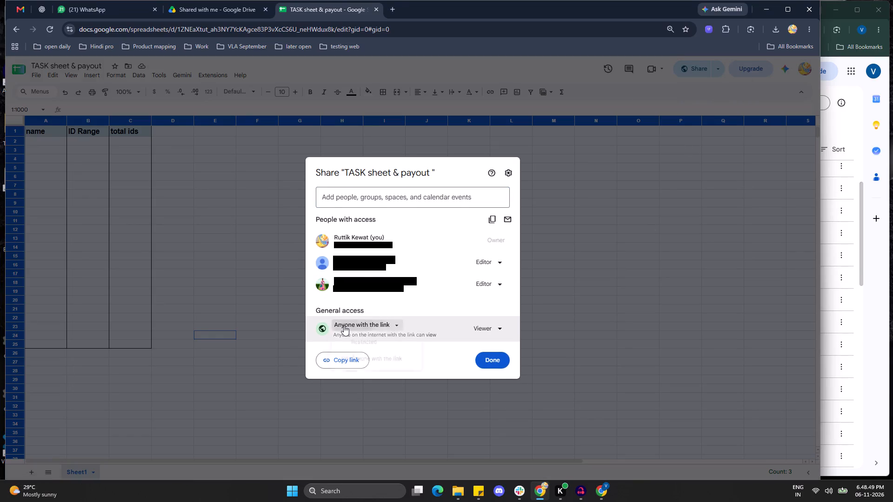
left_click(359, 339)
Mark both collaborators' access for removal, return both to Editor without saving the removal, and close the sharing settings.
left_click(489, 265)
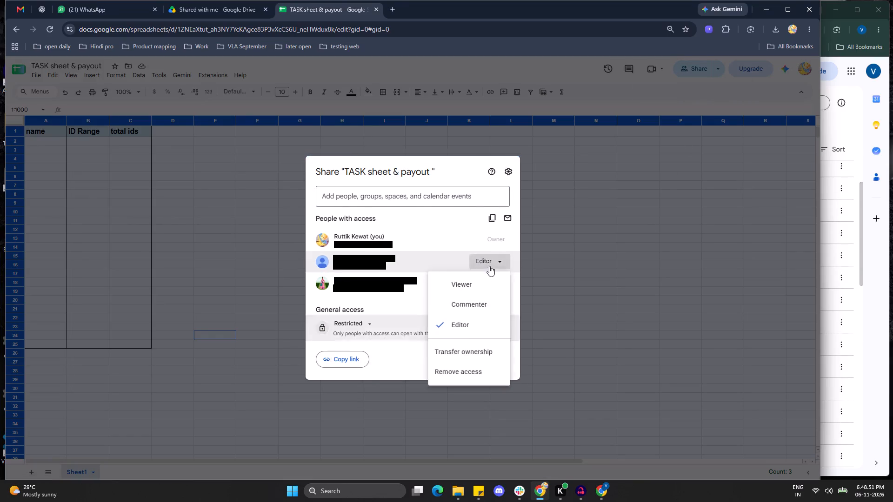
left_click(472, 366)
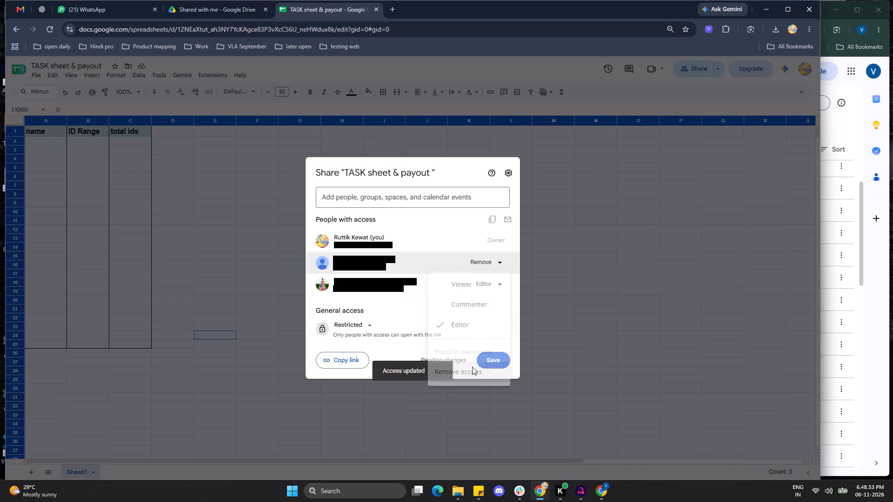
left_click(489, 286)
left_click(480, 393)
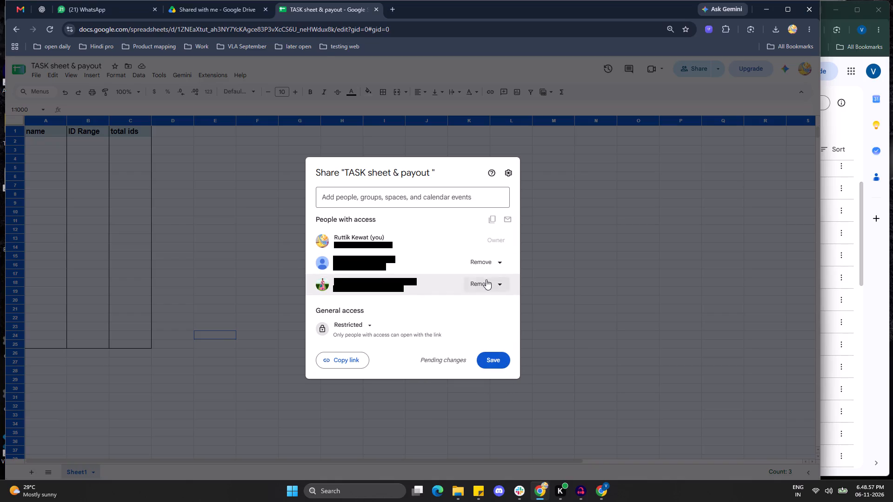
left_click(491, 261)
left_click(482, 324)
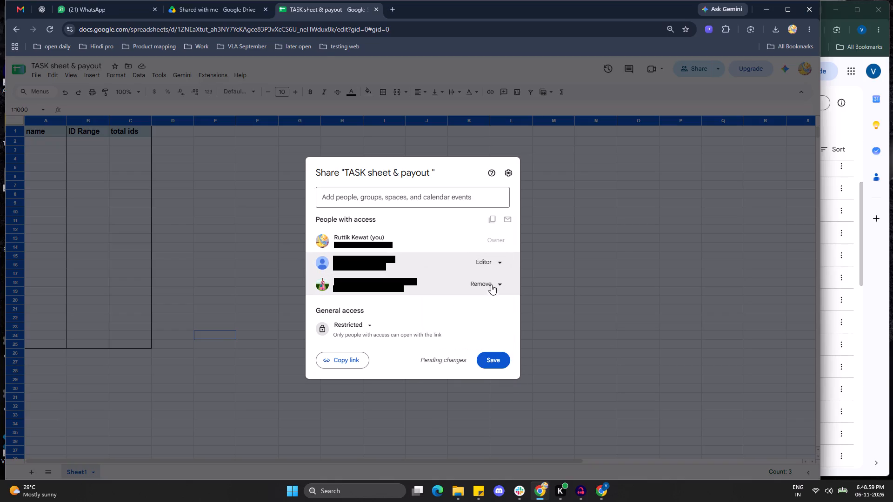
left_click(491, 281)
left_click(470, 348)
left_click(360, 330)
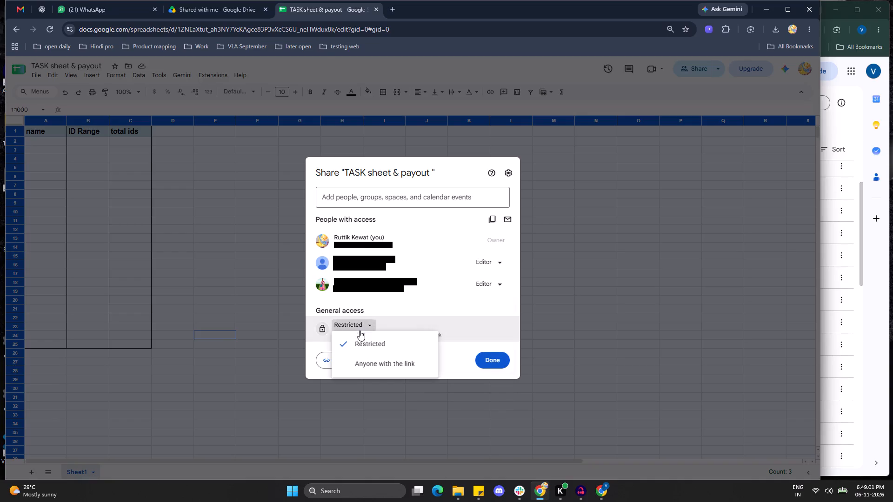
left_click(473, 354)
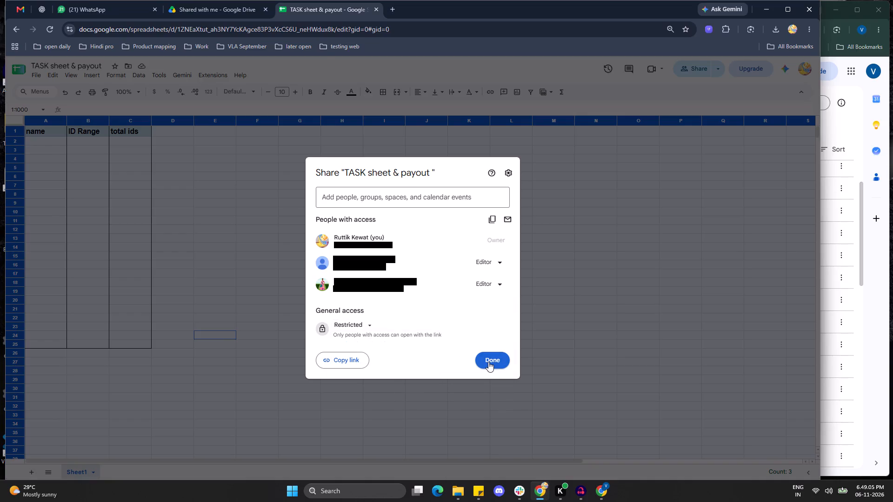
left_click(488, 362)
Reopen the sheet's sharing settings and search for a person to add, using "ver" and "virti".
left_click(684, 70)
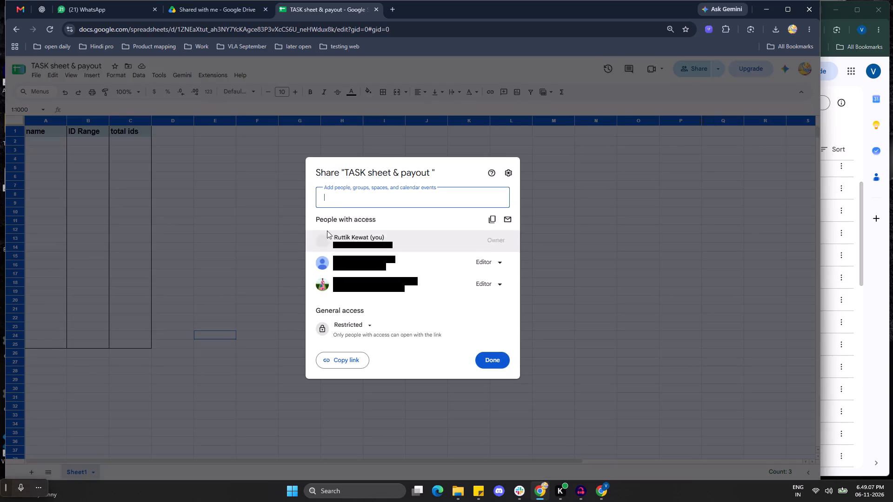
type("ve")
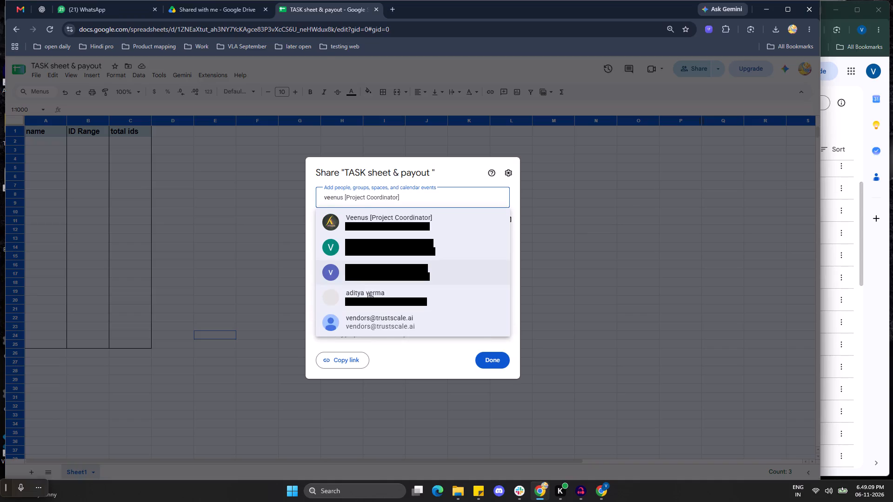
key("r")
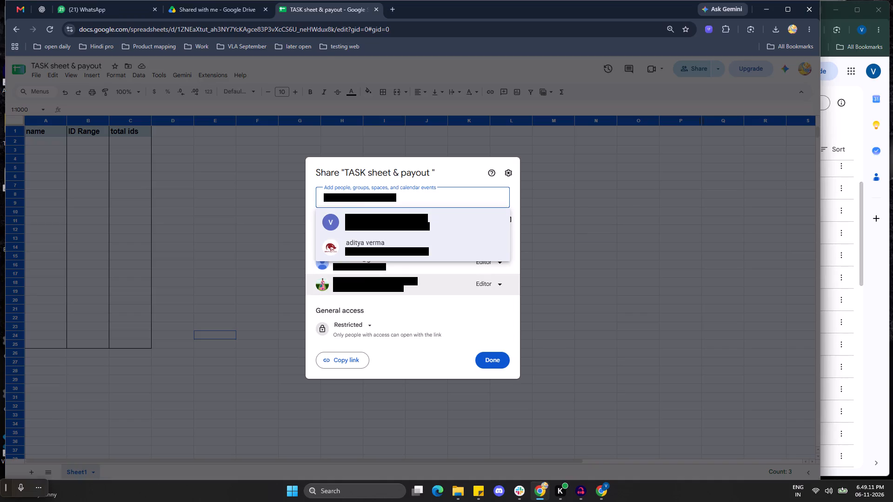
key("BackSpace")
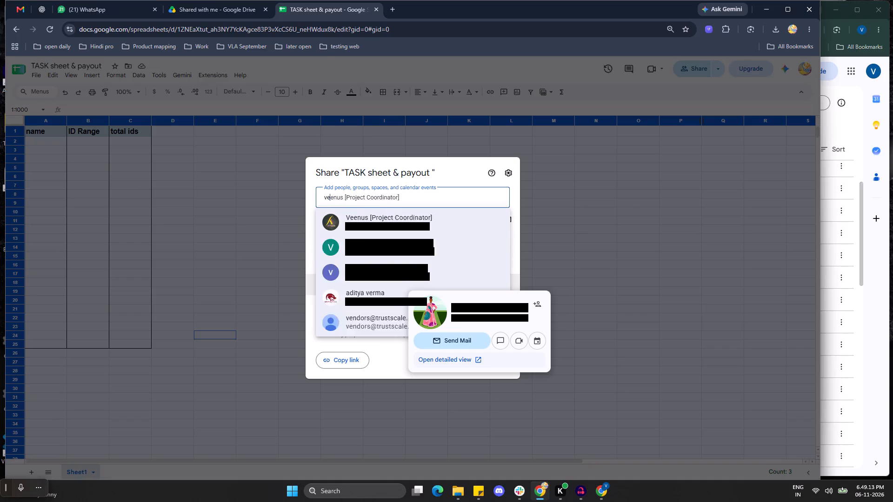
key("BackSpace")
type("irti")
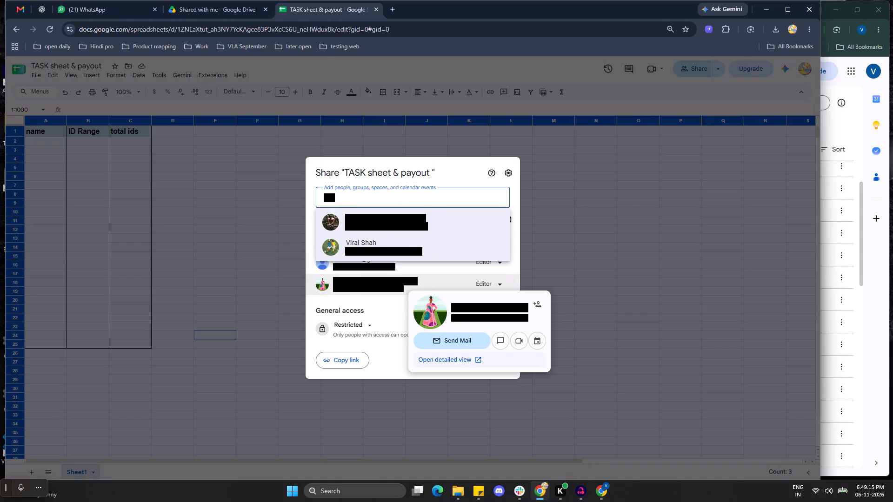
Switch to the other browser window's Drive and copy the Veritix Global account's name and e-mail address.
left_click(880, 78)
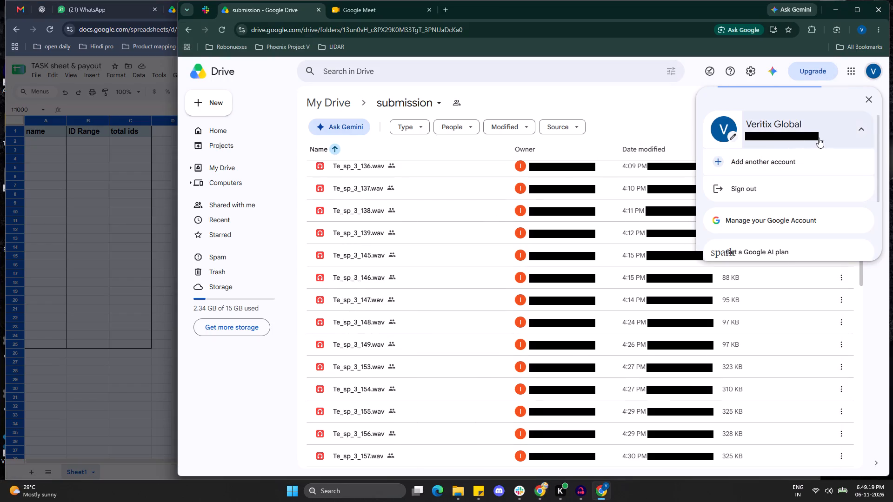
left_click_drag(826, 137, 740, 145)
key("ctrl+c")
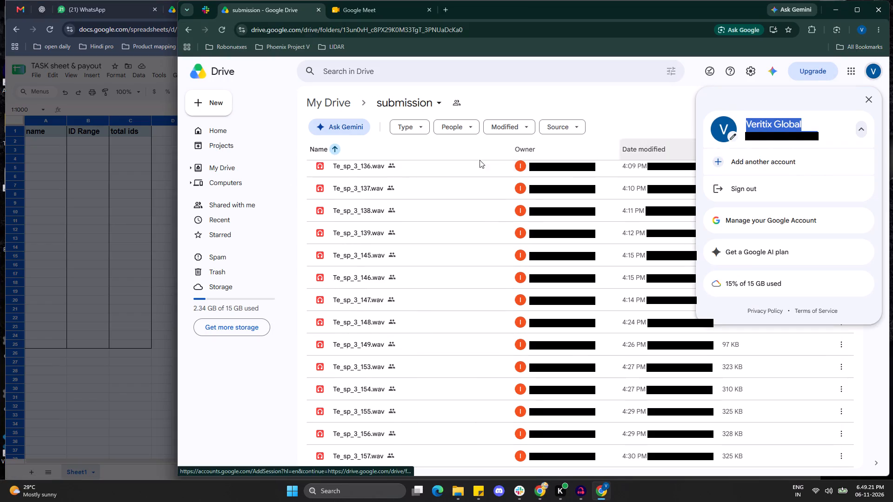
key("ctrl+c")
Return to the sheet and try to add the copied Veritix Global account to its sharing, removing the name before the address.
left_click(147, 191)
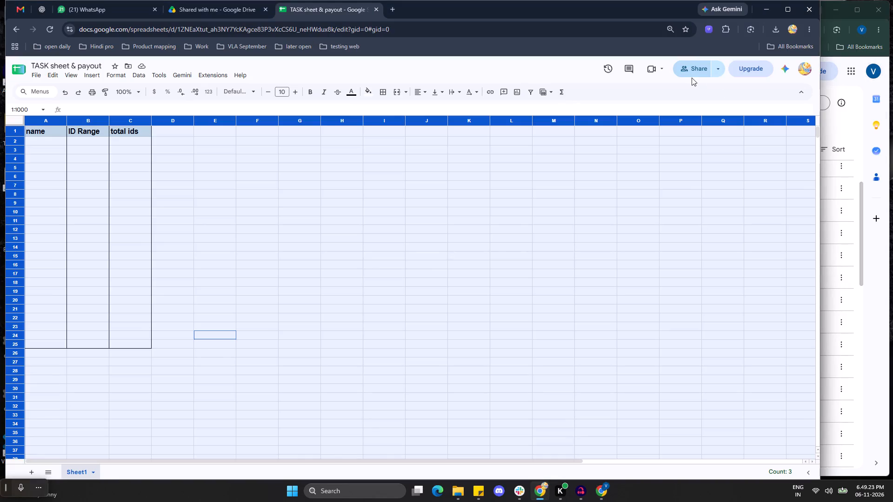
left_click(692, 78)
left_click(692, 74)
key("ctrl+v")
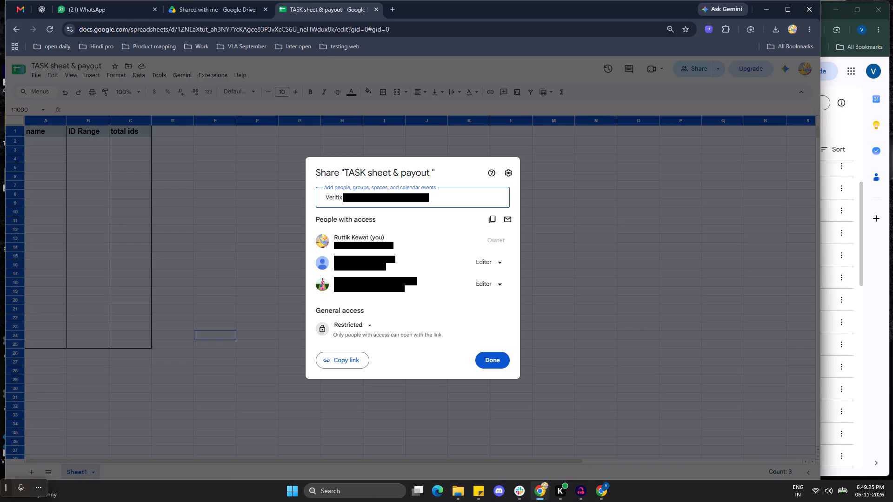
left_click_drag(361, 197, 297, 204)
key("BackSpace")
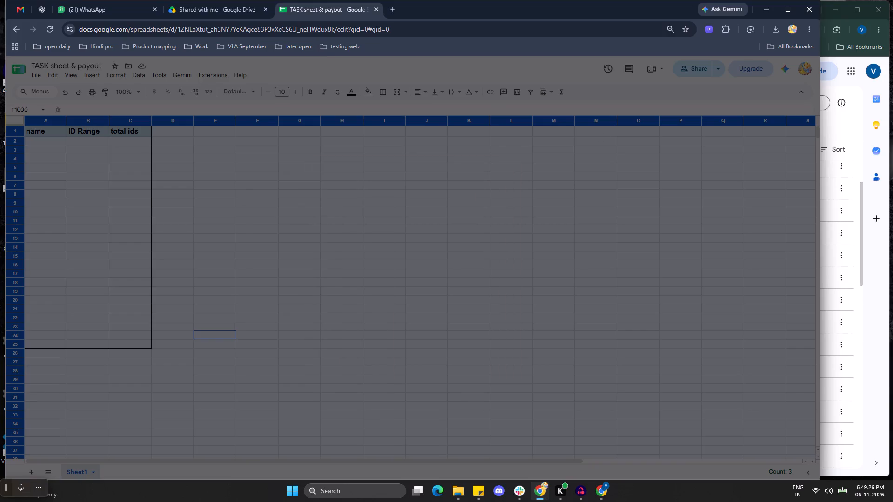
Reopen the sheet's sharing settings and paste the copied Veritix Global account, deleting the name so only the e-mail address remains.
left_click(686, 70)
left_click(409, 196)
right_click(409, 195)
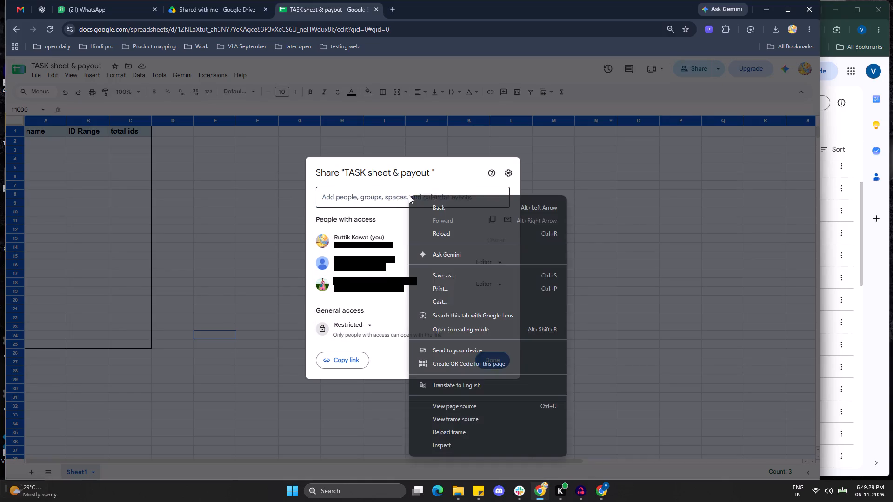
left_click(409, 195)
right_click(409, 195)
left_click(434, 313)
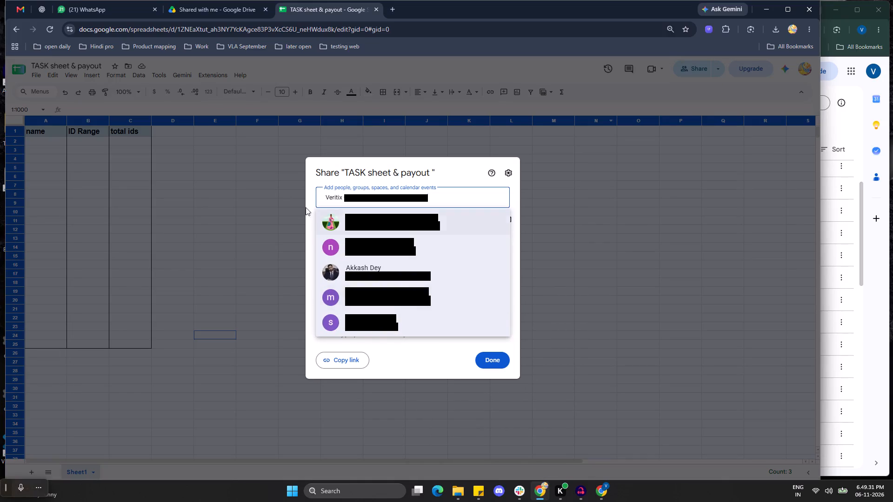
left_click(361, 198)
key("BackSpace")
key("BackSpace")
key("BackSpace")
key("BackSpace")
key("BackSpace")
key("BackSpace")
key("BackSpace")
key("BackSpace")
key("BackSpace")
key("BackSpace")
key("BackSpace")
key("BackSpace")
key("BackSpace")
key("BackSpace")
key("BackSpace")
key("BackSpace")
key("BackSpace")
key("BackSpace")
key("BackSpace")
key("BackSpace")
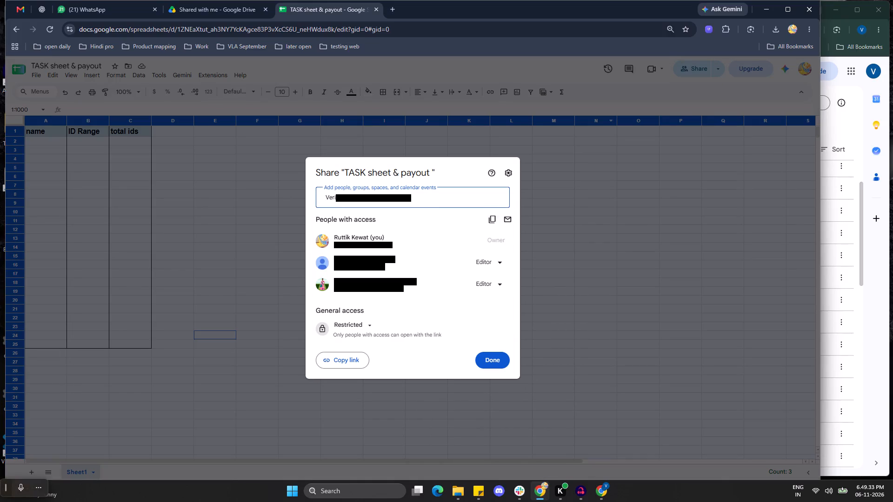
key("Delete")
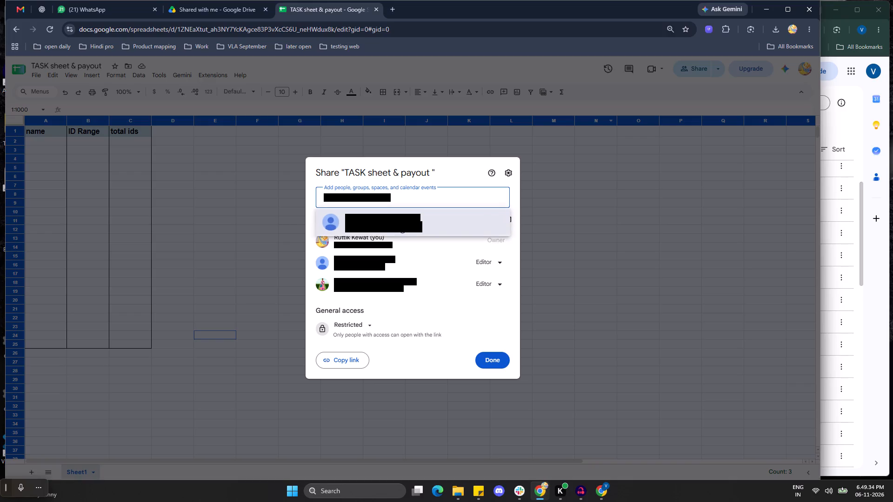
Add the suggested account as an Editor with people notification turned off, and share the sheet with it.
left_click(400, 222)
left_click(361, 247)
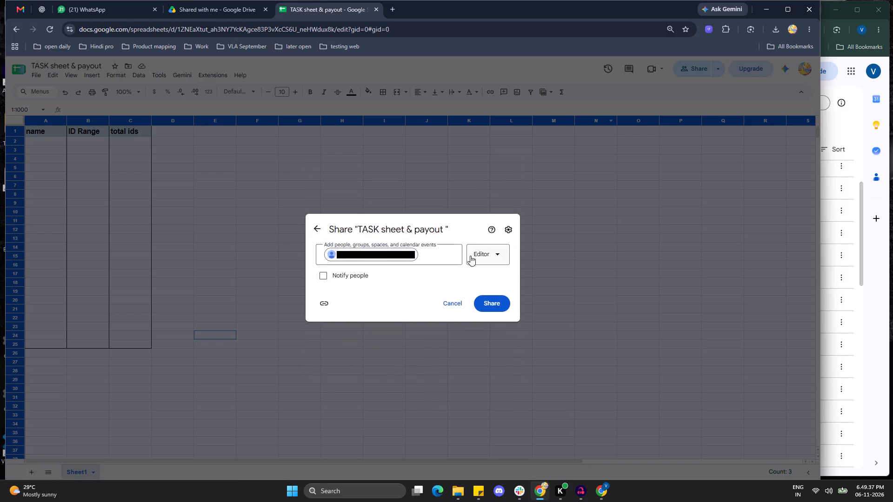
left_click(478, 258)
left_click(477, 258)
left_click(496, 299)
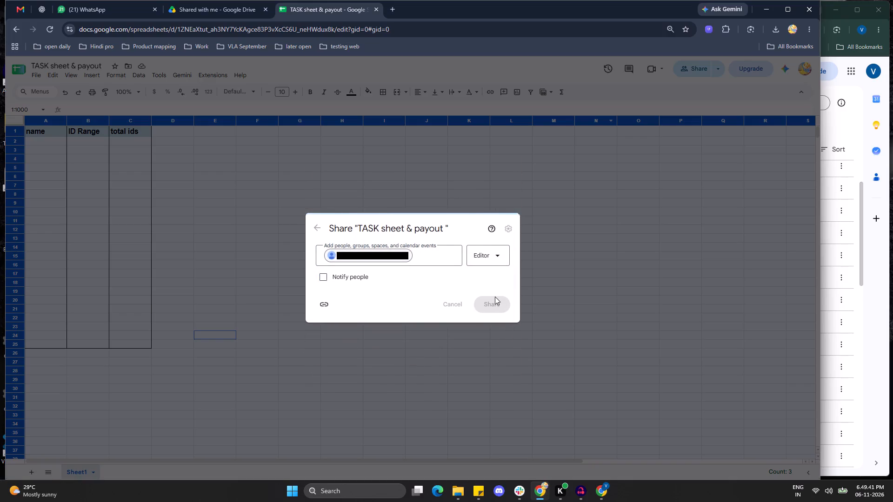
Reopen the sheet's sharing settings.
left_click(686, 67)
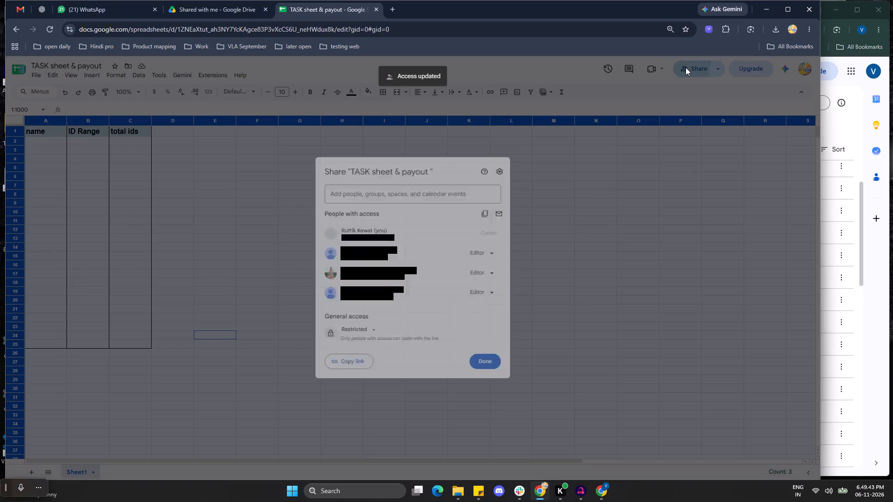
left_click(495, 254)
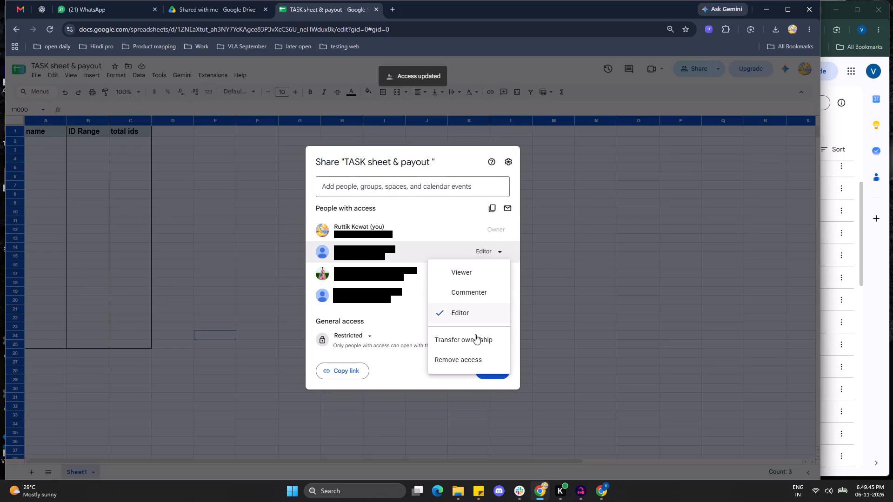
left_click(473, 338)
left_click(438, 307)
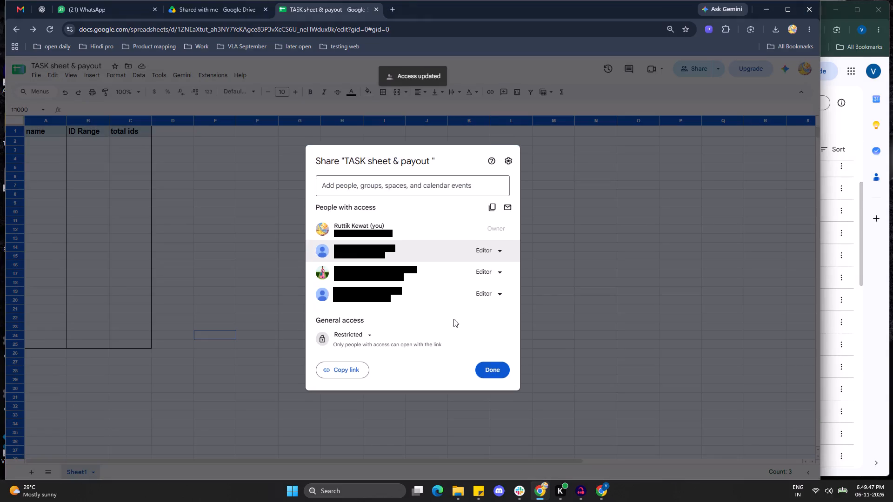
Invite the last editor in the sheet's access list to take over ownership of the sheet.
left_click(484, 296)
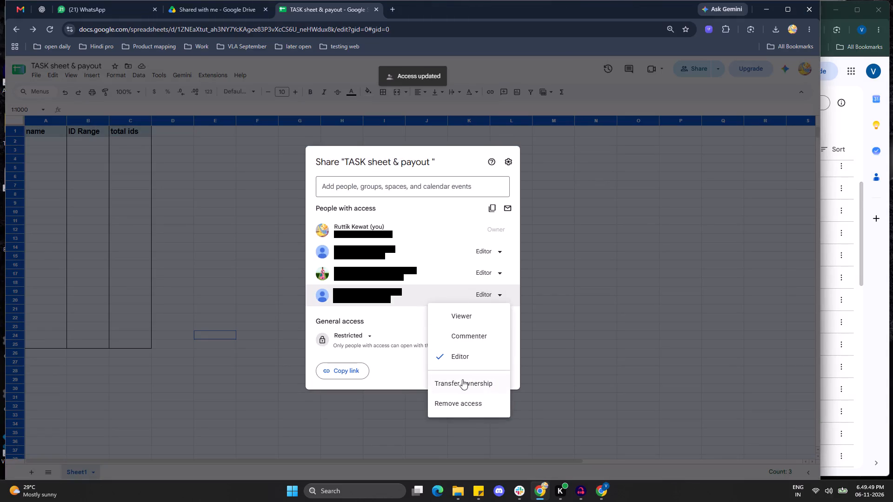
left_click(462, 379)
left_click(481, 303)
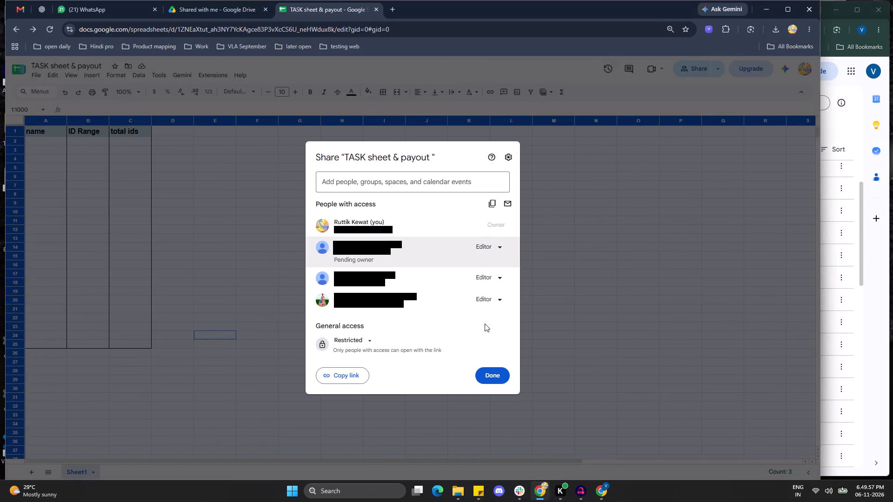
Switch to the Veritix Global browser window and open a new tab there.
left_click(835, 128)
left_click(874, 72)
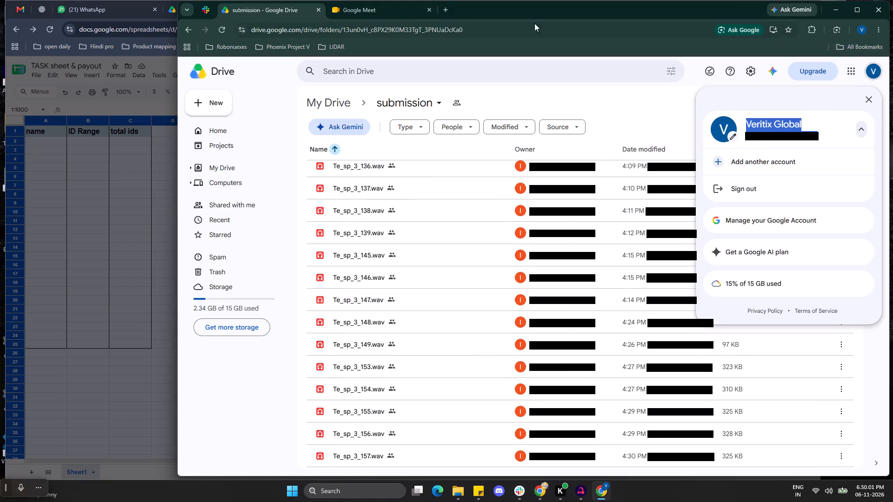
left_click(440, 11)
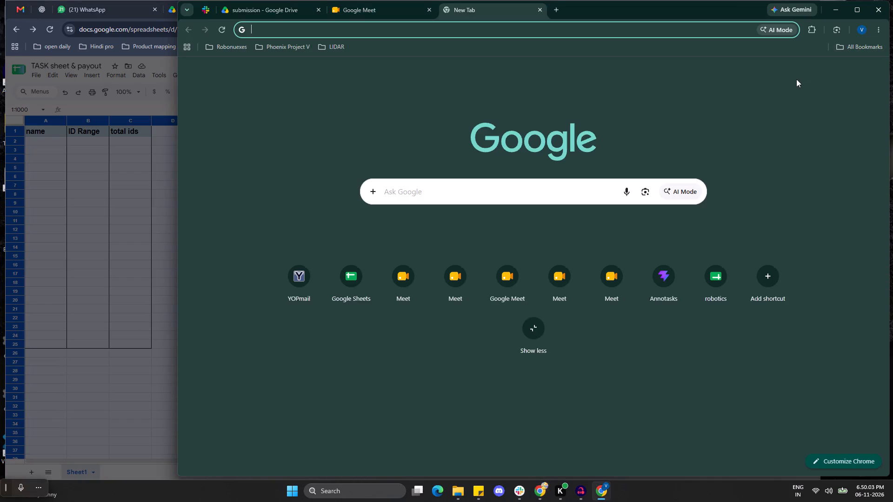
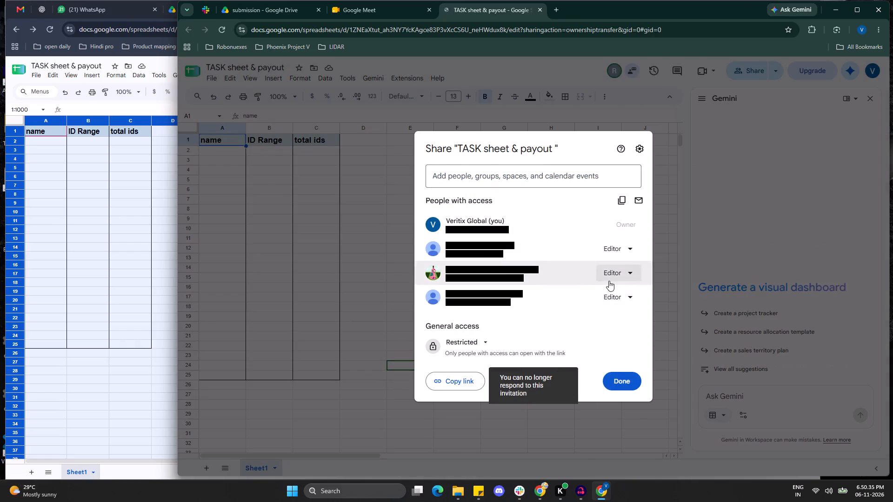
Remove access for the last editor in the spreadsheet's list of people with access, and save the sharing change.
left_click(618, 297)
left_click(580, 416)
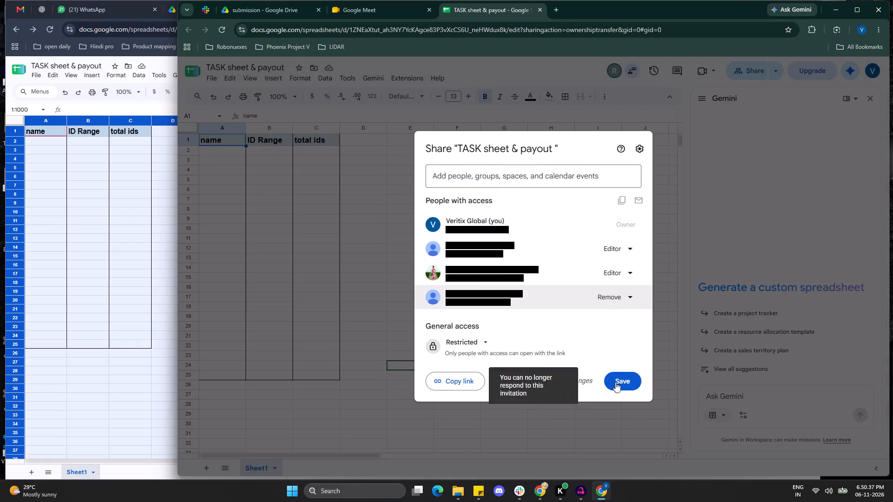
left_click(625, 383)
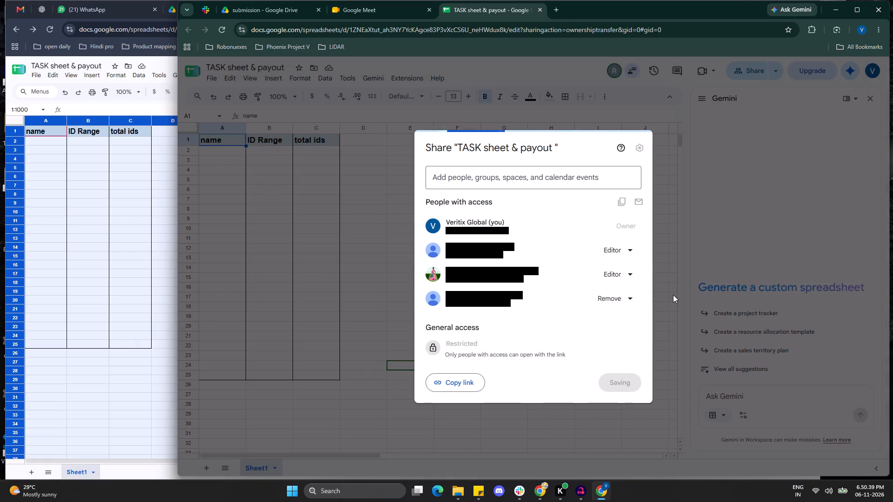
Close the Gemini side panel and return to the sheet, selecting empty cell K7.
left_click(873, 95)
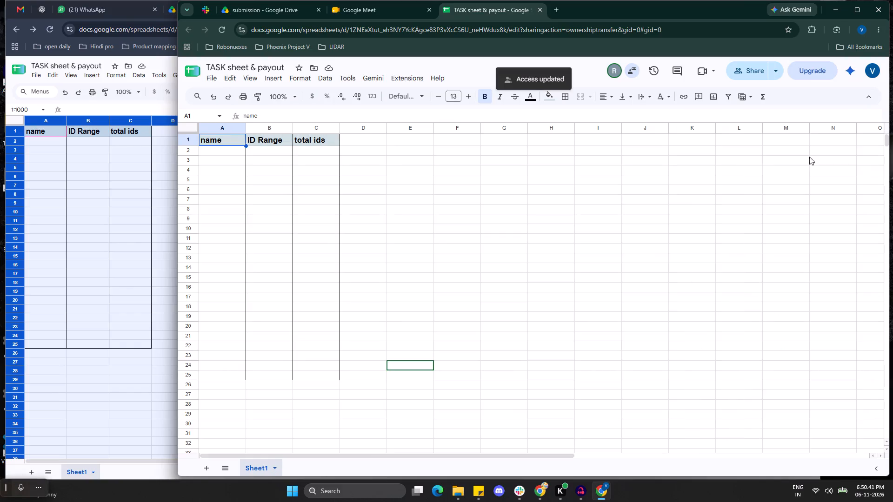
left_click(702, 196)
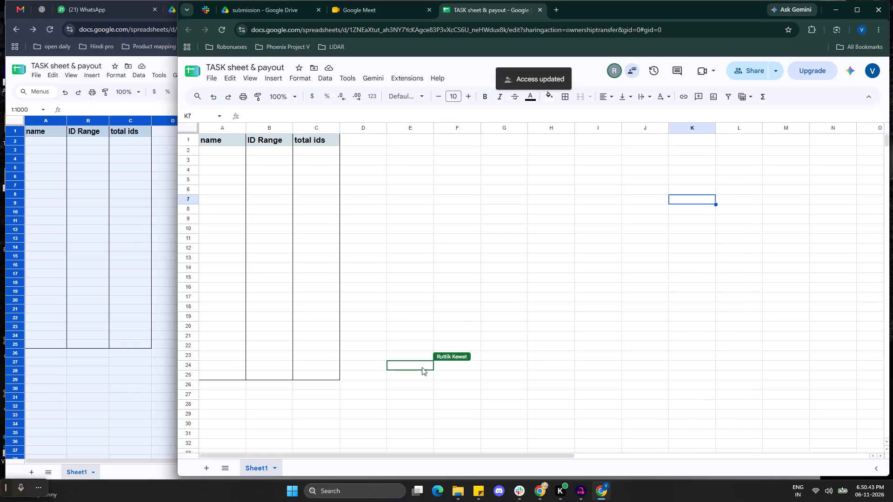
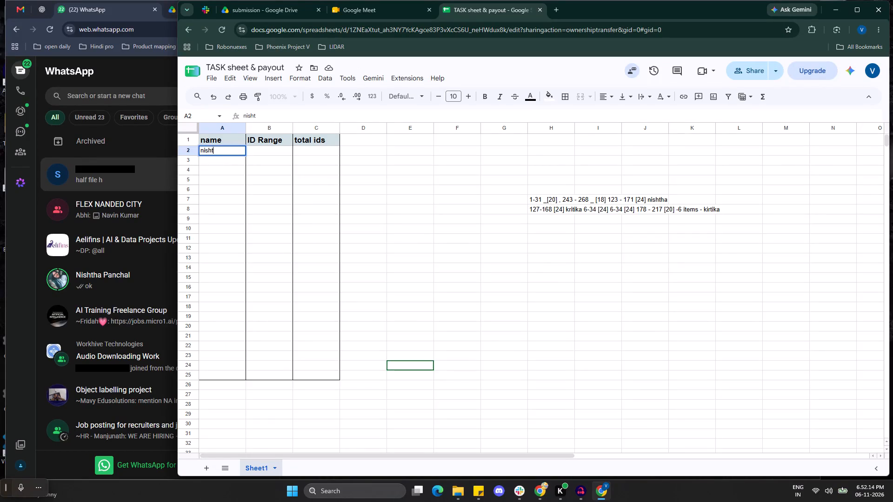
Fill the first row of the table with name nishtha, ID range 1-31 and total ids 20.
type("ha")
key("space")
key("Tab")
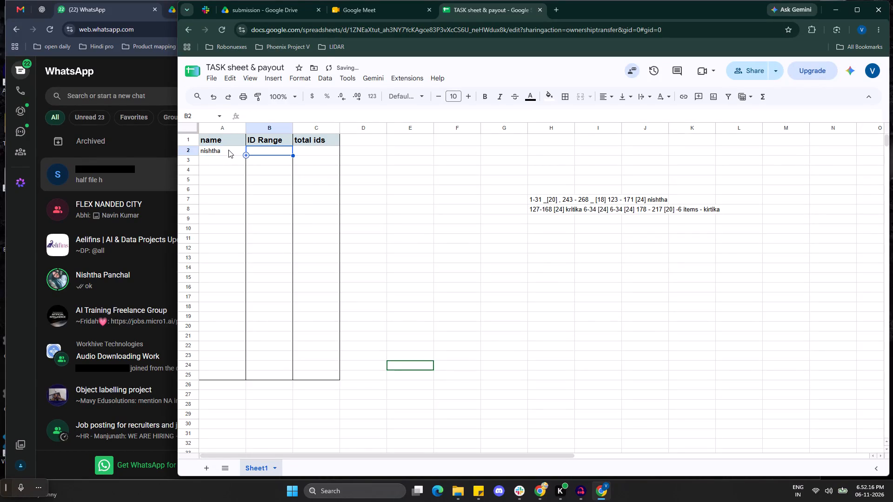
key("1")
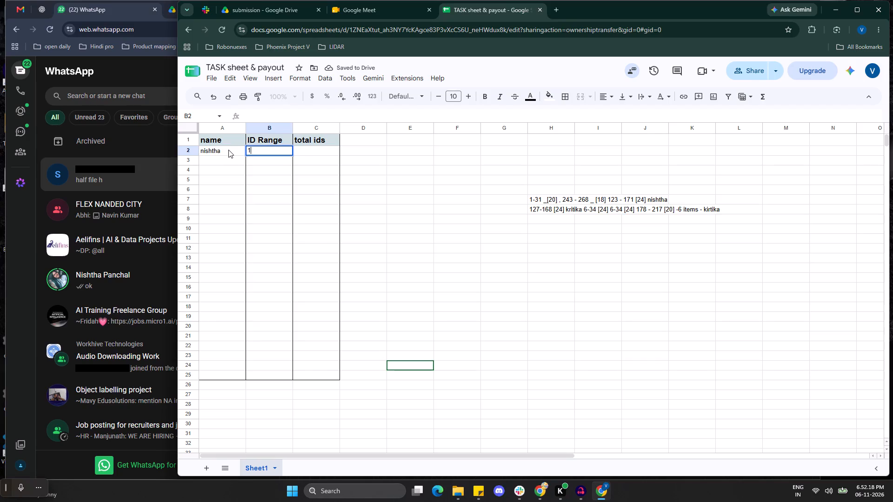
key("minus")
type("31")
key("space")
key("Tab")
type("20")
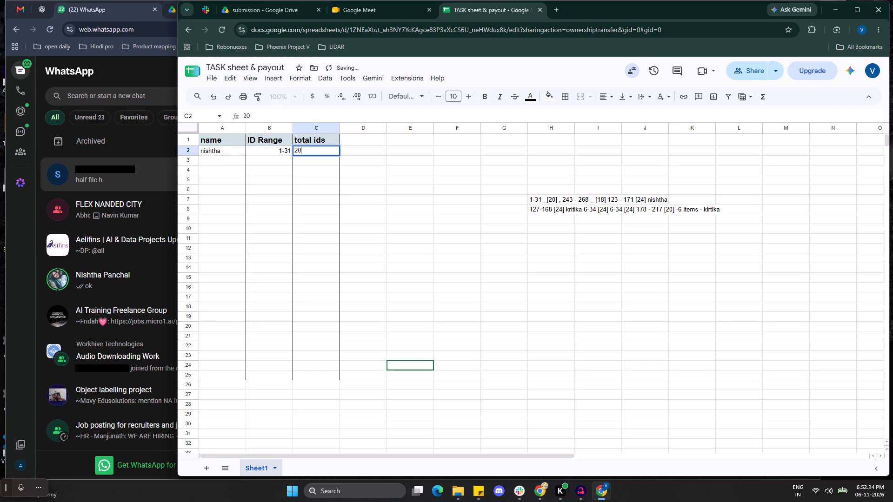
left_click(222, 159)
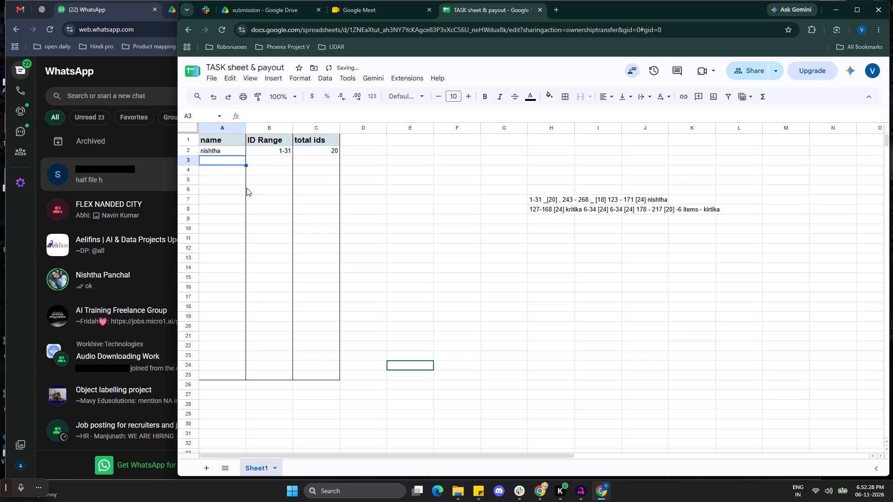
Enter the second ID range for nishtha in row 3 as 243-268 with total ids 18.
left_click(265, 158)
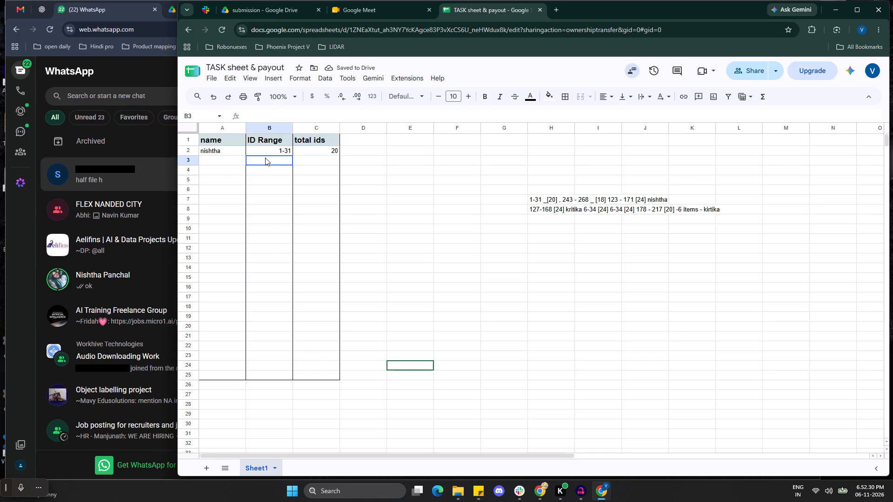
type("243")
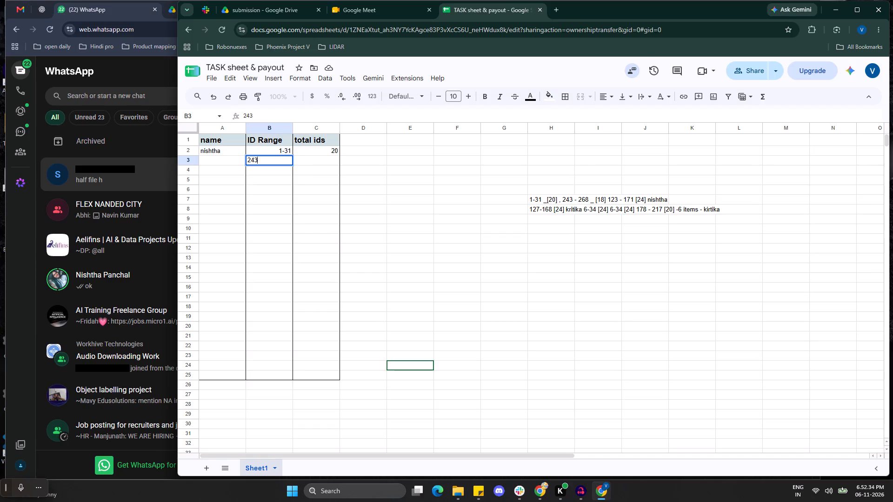
key("minus")
key("2")
type("68")
key("Tab")
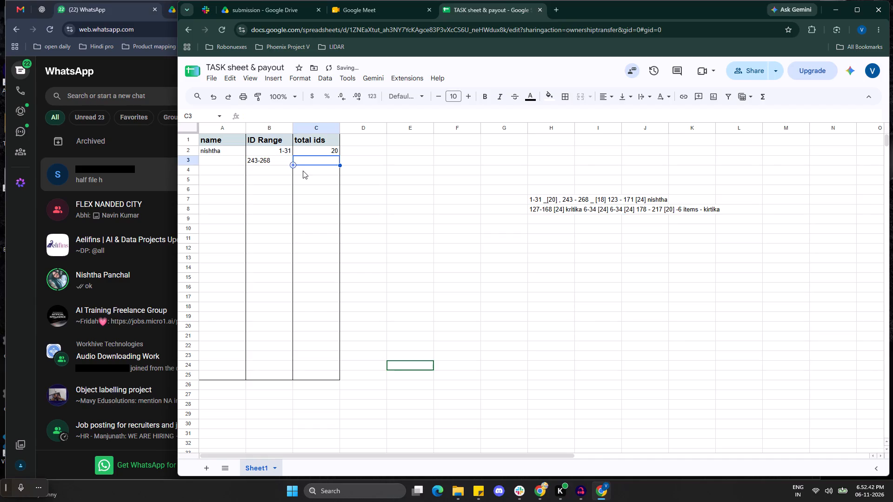
type("18")
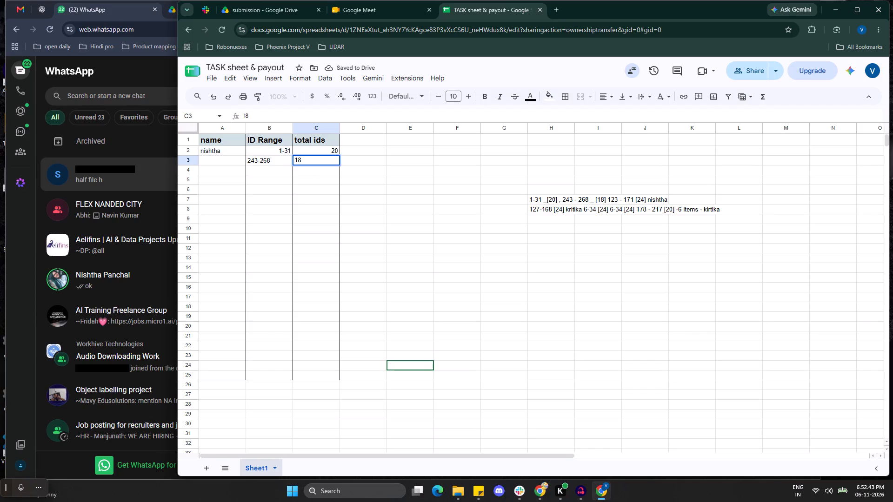
Enter the third ID range for nishtha in row 4 as 123-171 with total ids 24.
left_click(269, 170)
type("123")
type("-171")
key("Tab")
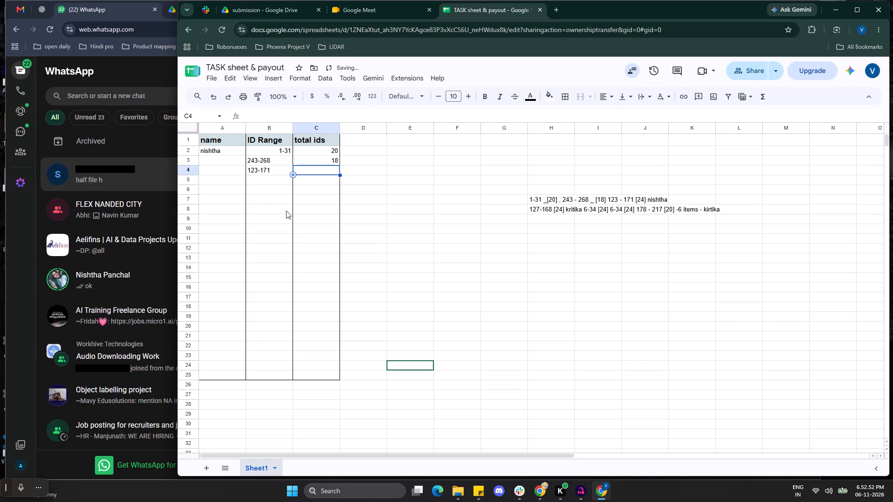
type("24")
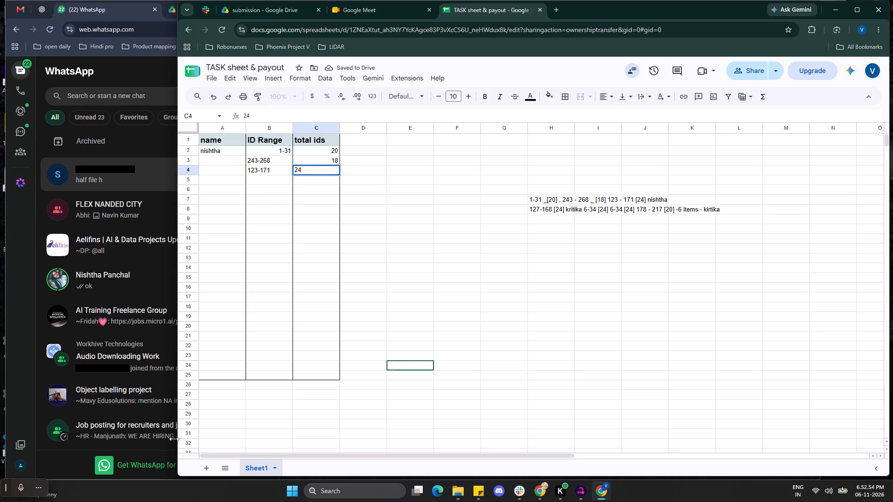
left_click(431, 308)
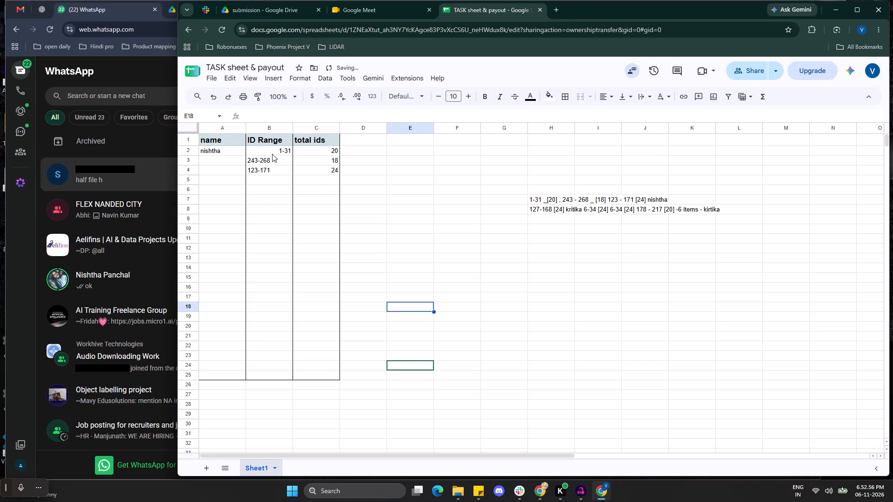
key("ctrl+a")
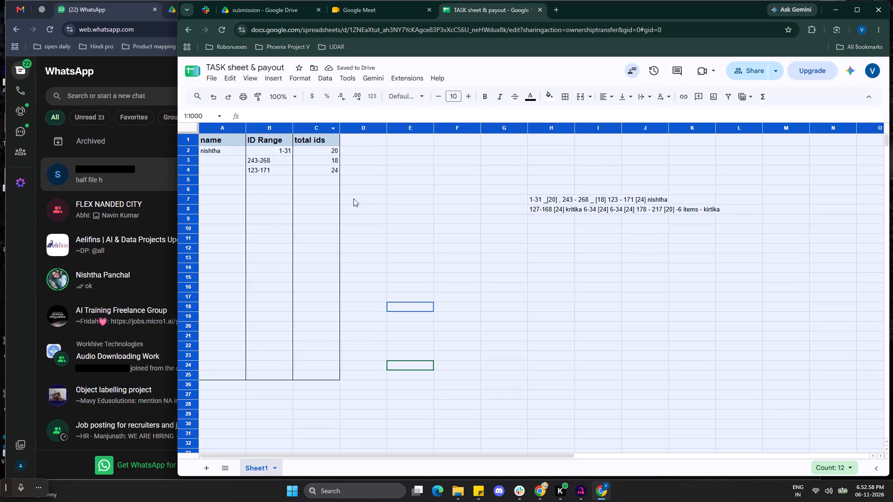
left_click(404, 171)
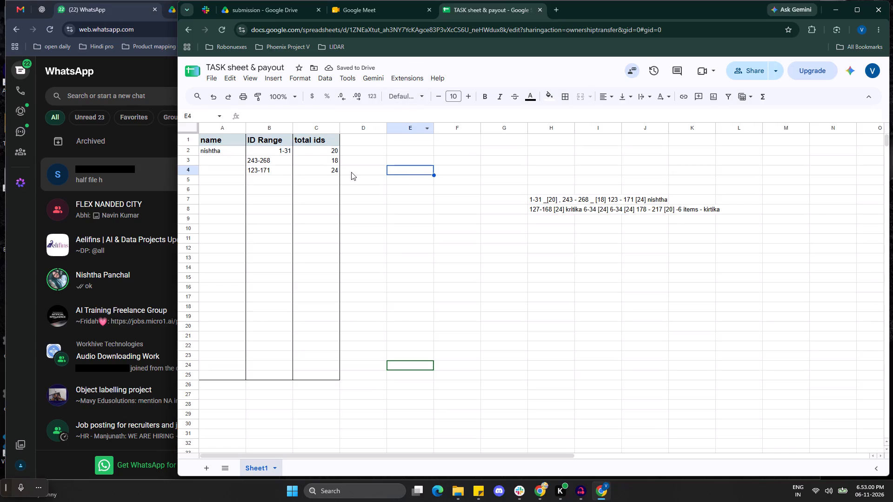
Change the horizontal alignment of the name, ID Range and total ids columns together.
left_click(264, 128, "ctrl")
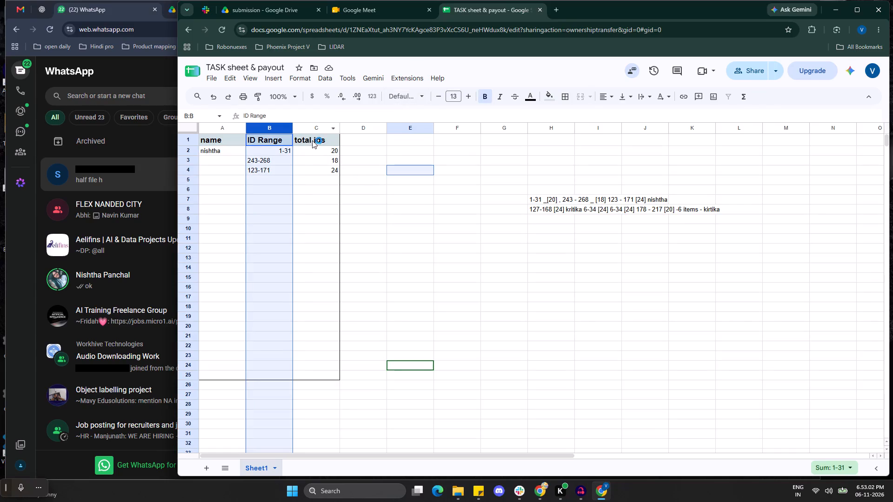
left_click(312, 140)
left_click(269, 129, "ctrl")
left_click(270, 142, "ctrl")
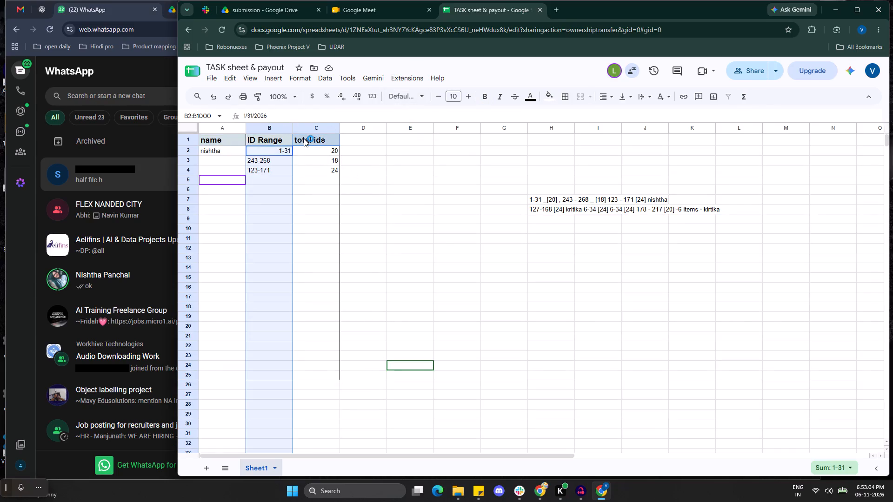
left_click(313, 127, "ctrl")
left_click(313, 141, "ctrl")
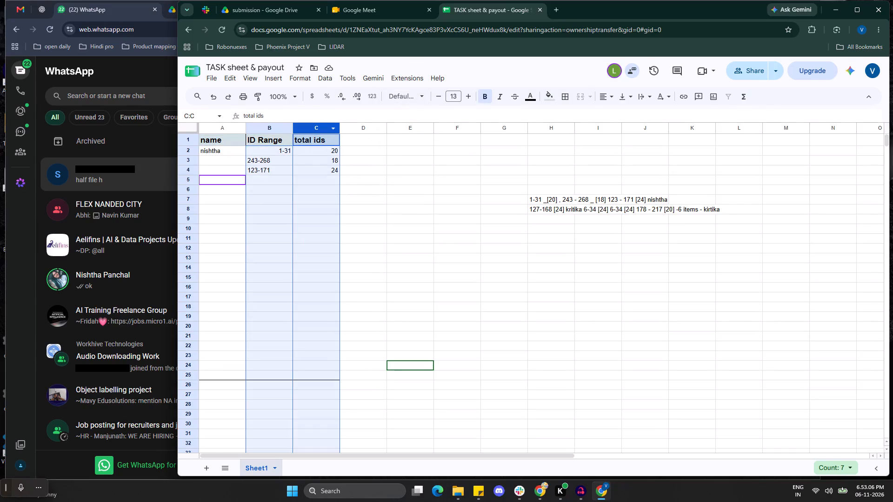
left_click(313, 140, "ctrl")
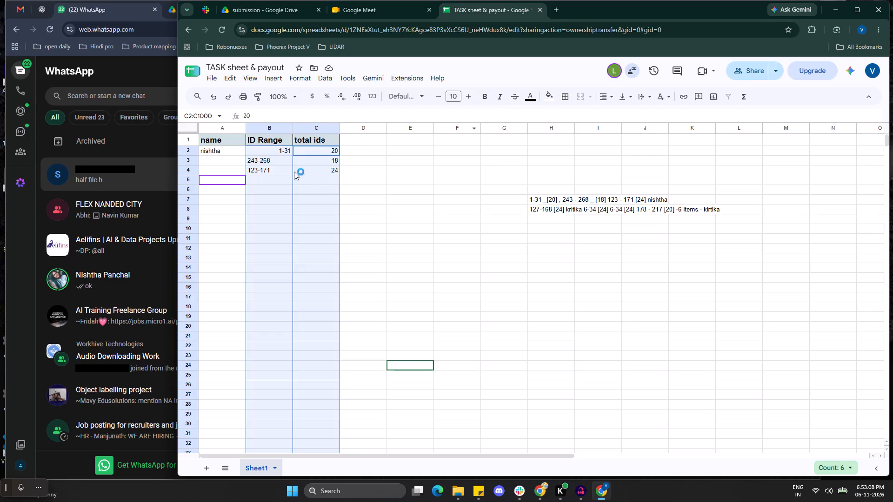
left_click(227, 126, "ctrl")
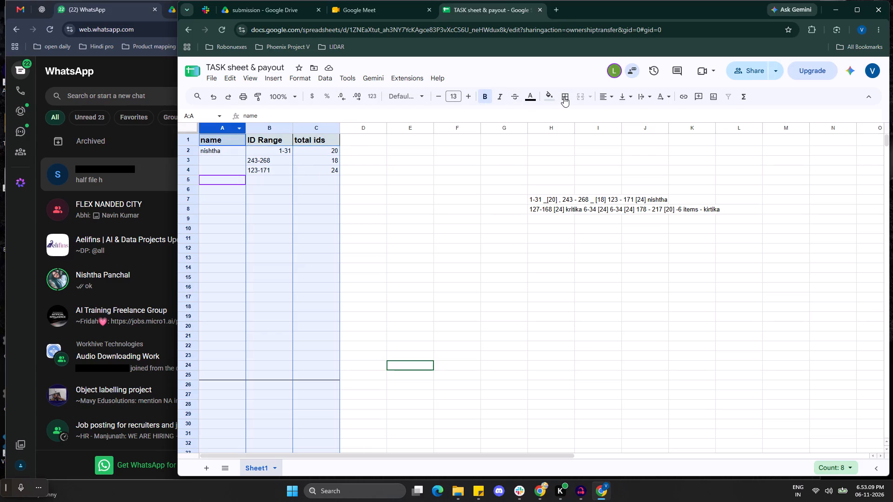
left_click(599, 99)
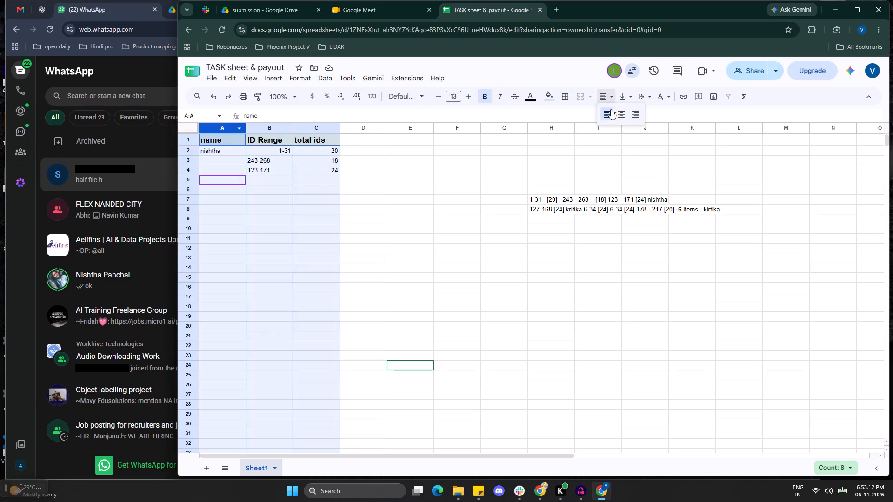
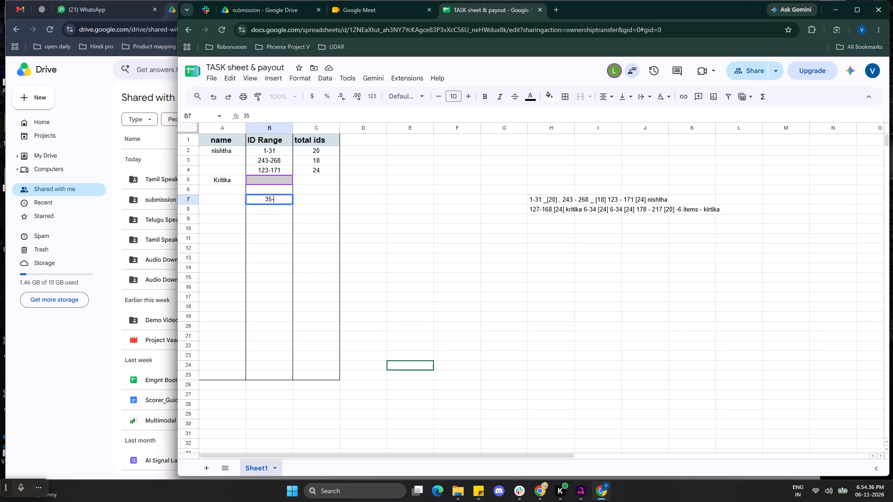
Complete the ID range in row 7 of the table as 35-78.
type("78")
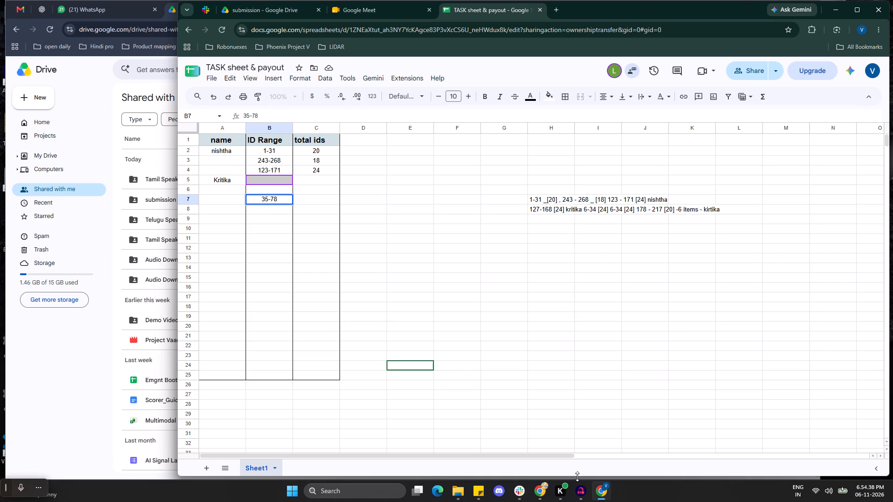
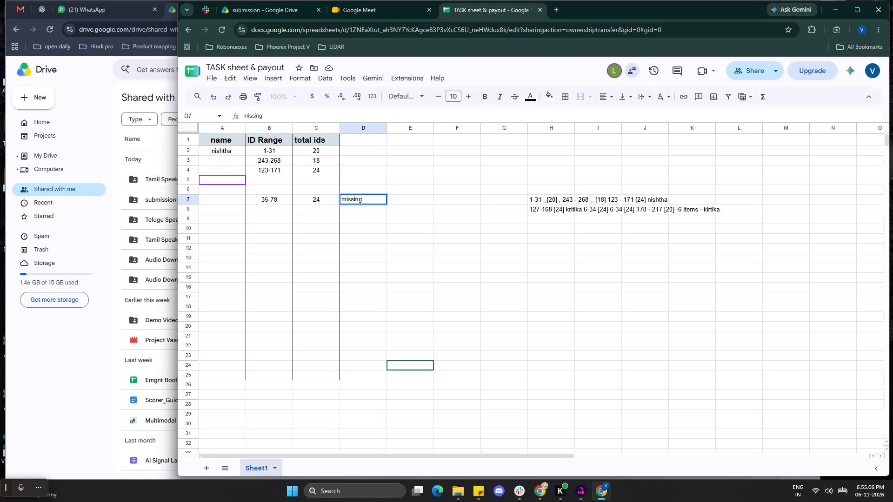
Complete the note in cell D7 so it reads "missing 2".
key("2")
key("space")
Set the total ids for the 35-78 range in row 7 to 22.
left_click(320, 200)
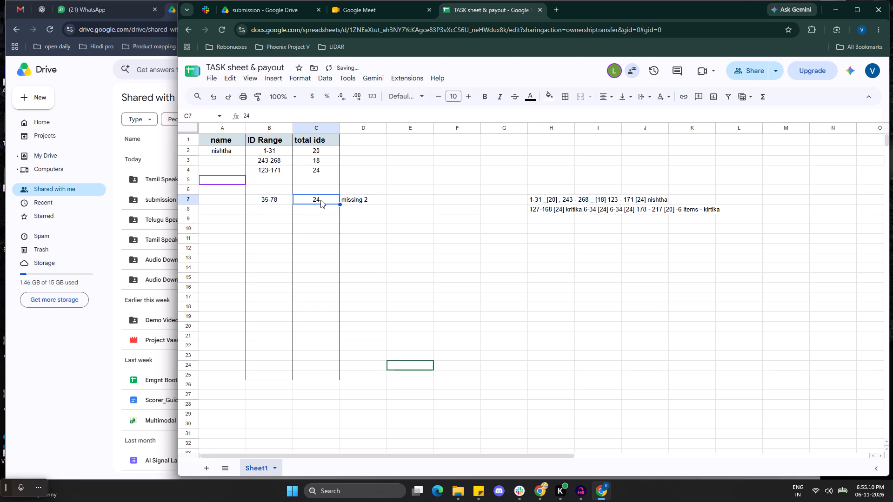
key("2")
key("2")
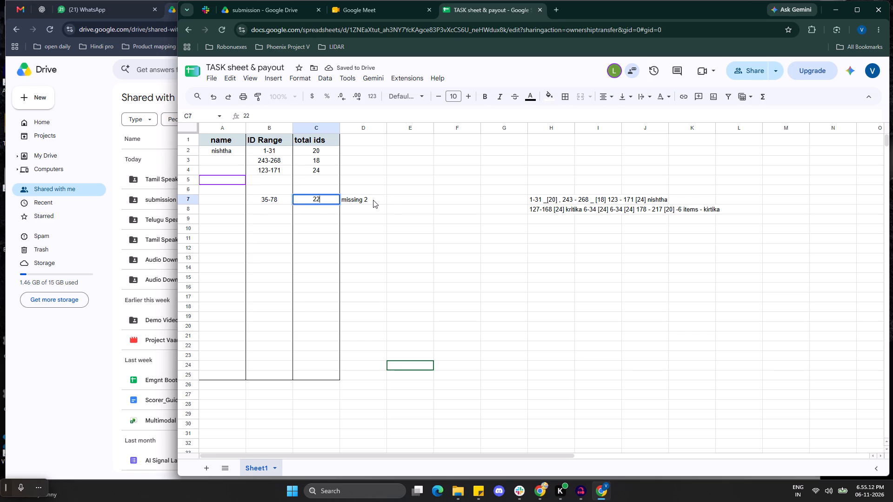
double_click(373, 200)
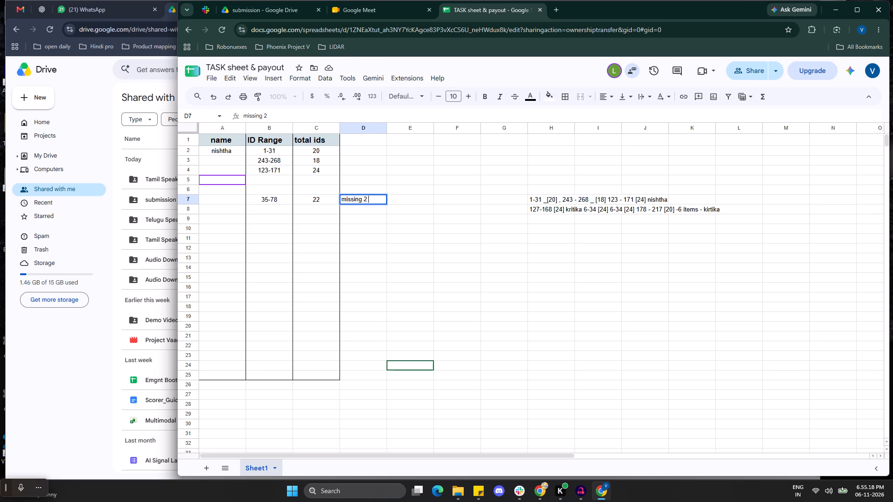
left_click(439, 292)
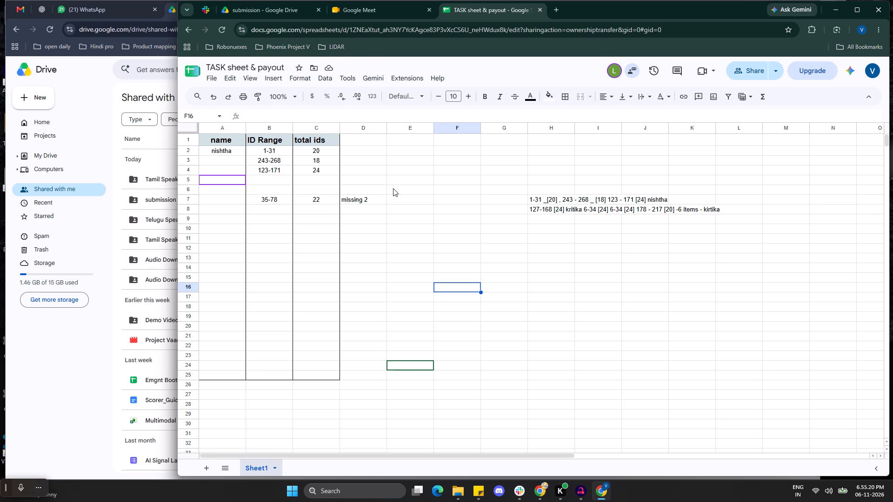
Enter 24 in cell E7, beside the "missing 2" note.
left_click(398, 201)
type("24")
left_click(511, 272)
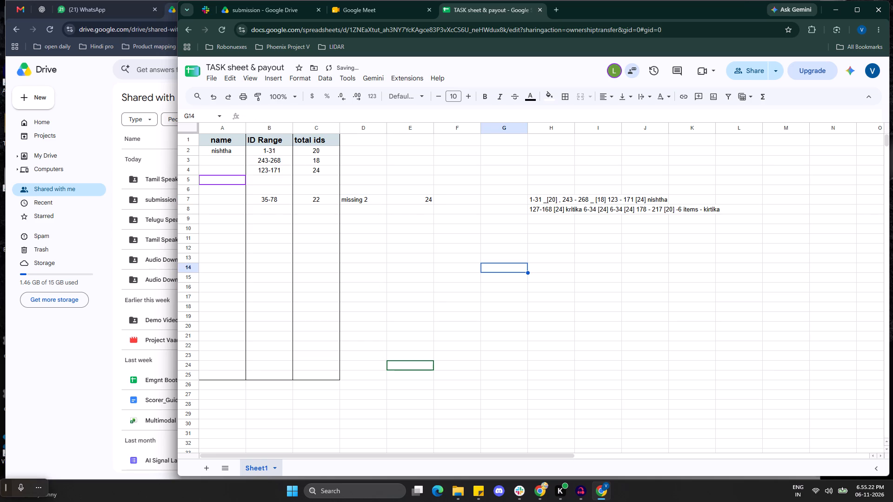
Copy the name nishtha from cell A2 into the name cells of rows 7, 4 and 3.
left_click(235, 199)
left_click(224, 154)
key("ctrl+c")
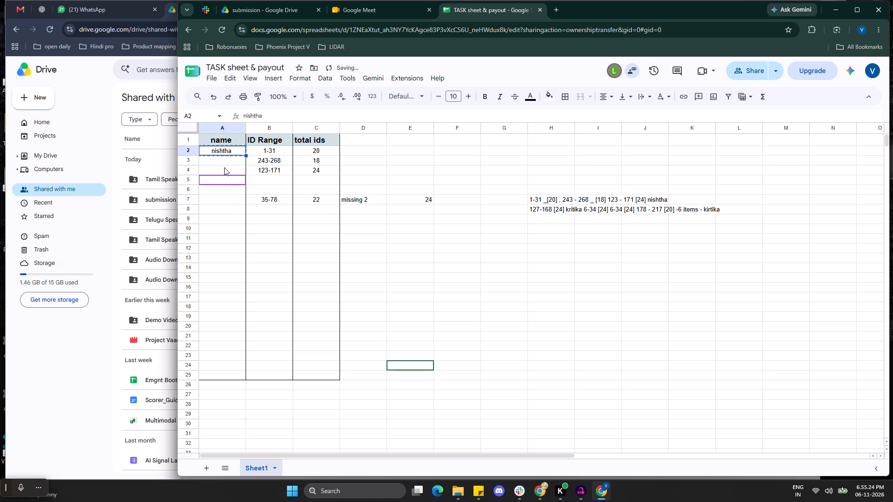
left_click(225, 200)
key("ctrl+v")
left_click(416, 275)
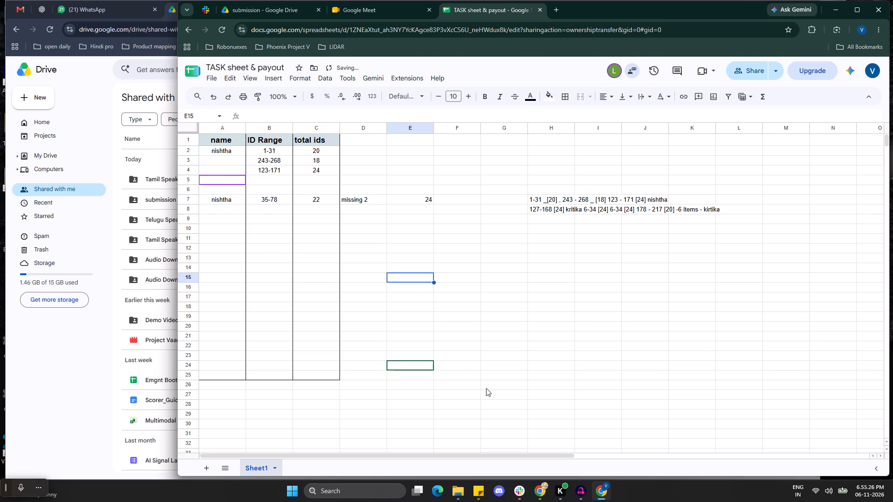
left_click(227, 167)
key("ctrl+v")
left_click(227, 158)
key("ctrl+v")
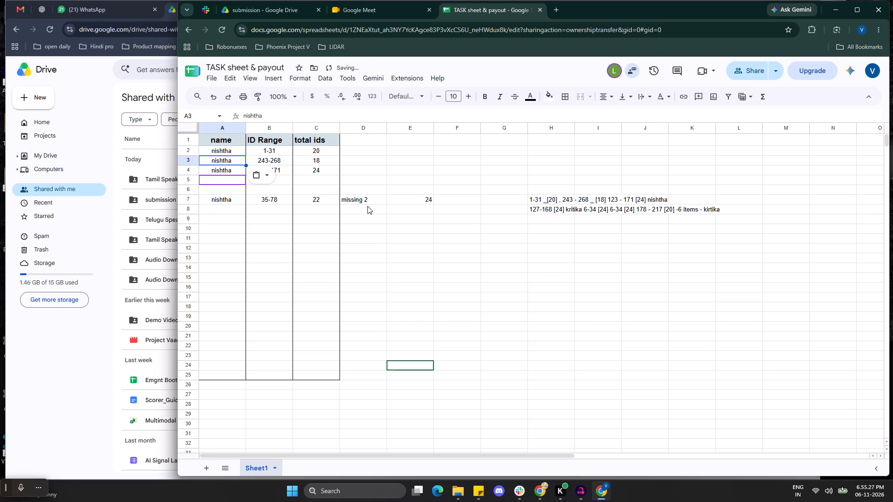
left_click(466, 297)
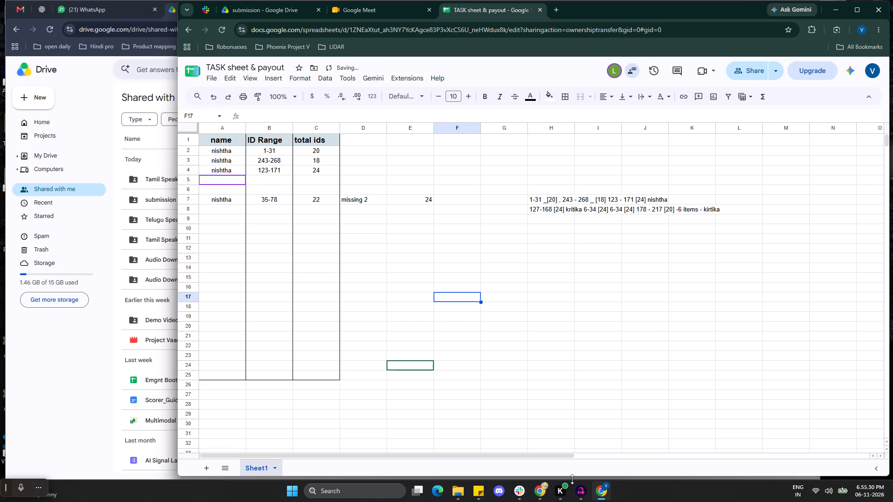
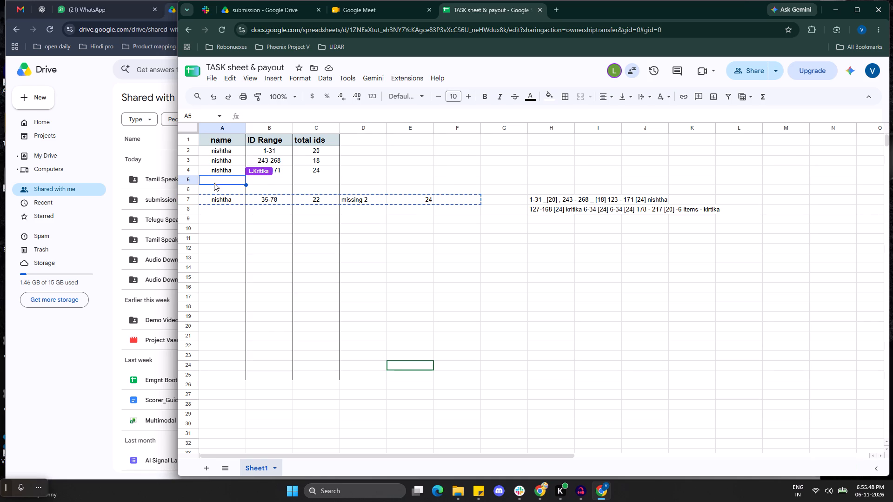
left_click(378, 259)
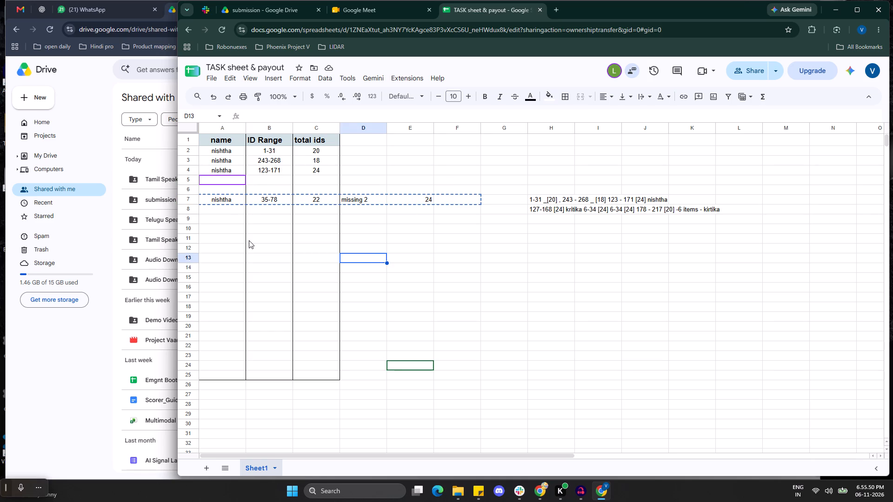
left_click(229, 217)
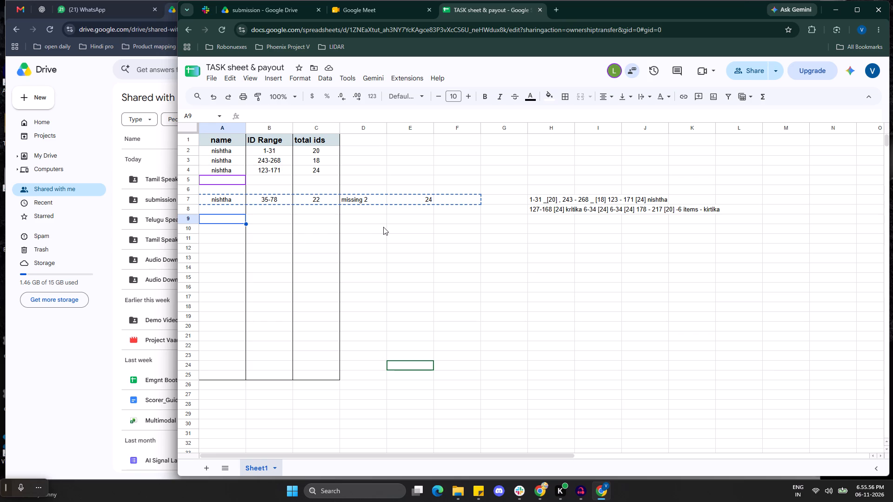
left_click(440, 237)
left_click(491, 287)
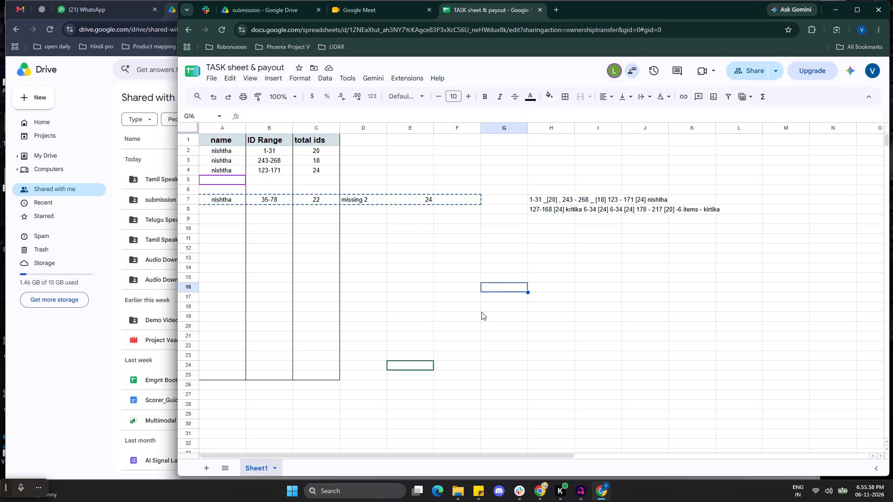
Add the header "file name" in cell D1, beside the total ids header.
left_click(355, 139)
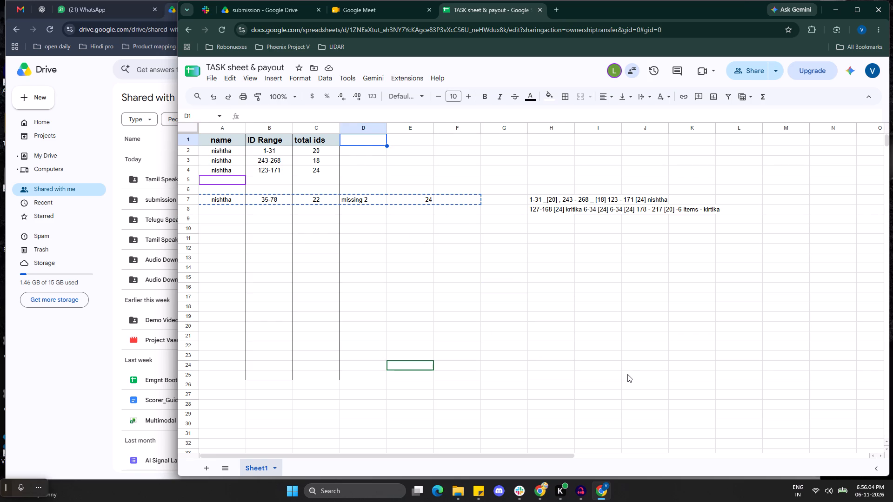
type("file name")
key("space")
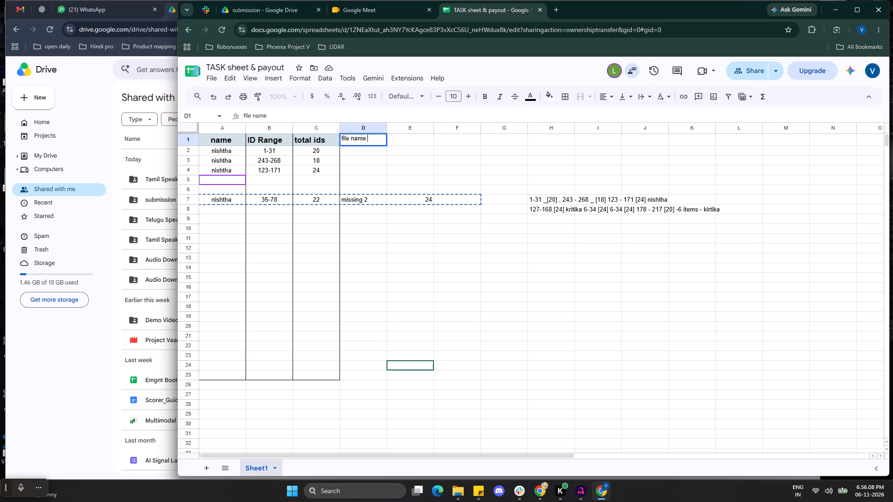
type("tel")
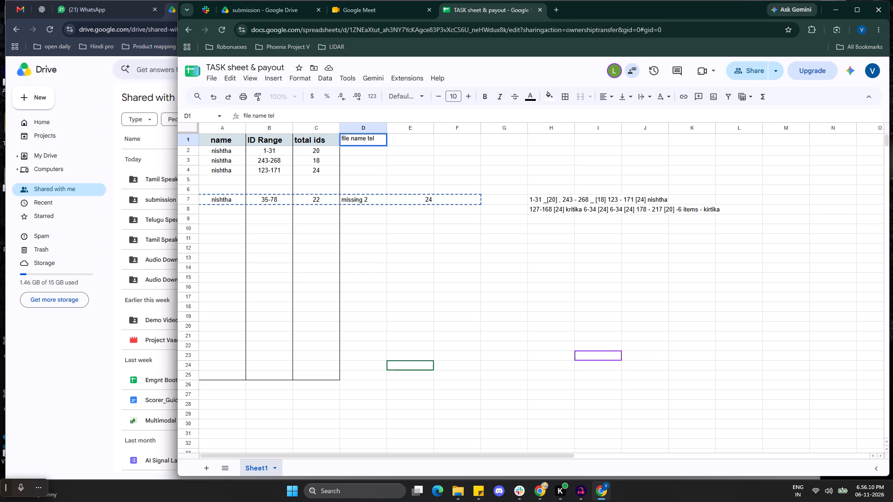
key("BackSpace")
key("BackSpace")
key("BackSpace")
left_click(528, 378)
Insert a dropdown in column D for the cells below the file name header, range D2:D1000.
left_click(369, 127)
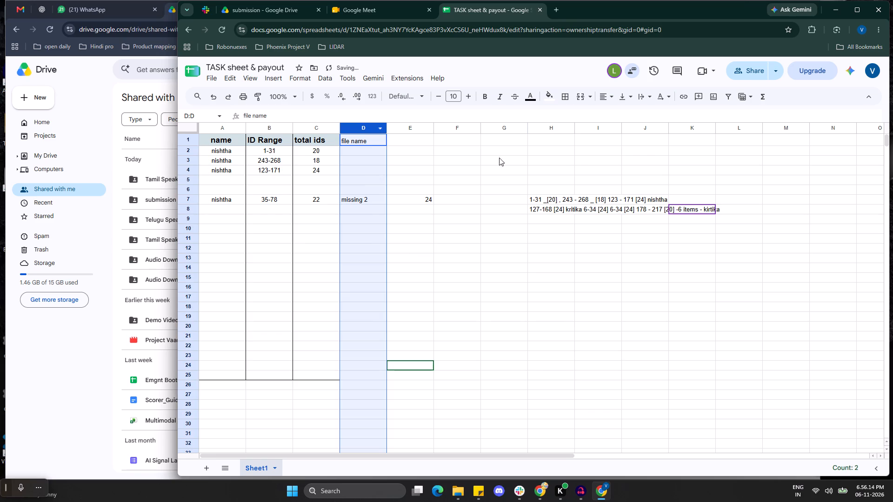
left_click(373, 144, "ctrl")
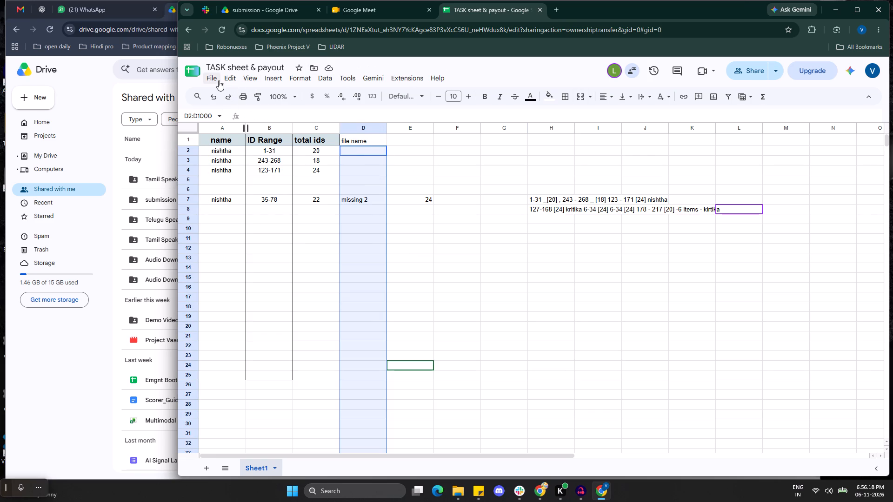
left_click(271, 79)
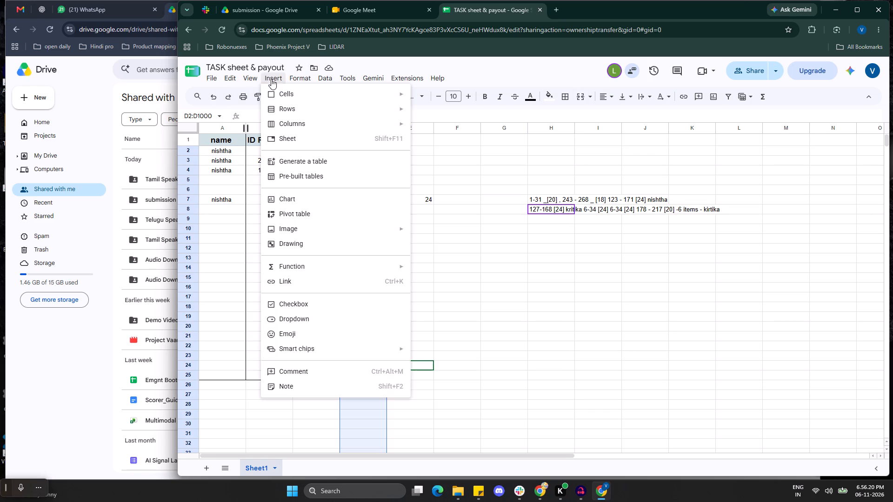
left_click(304, 314)
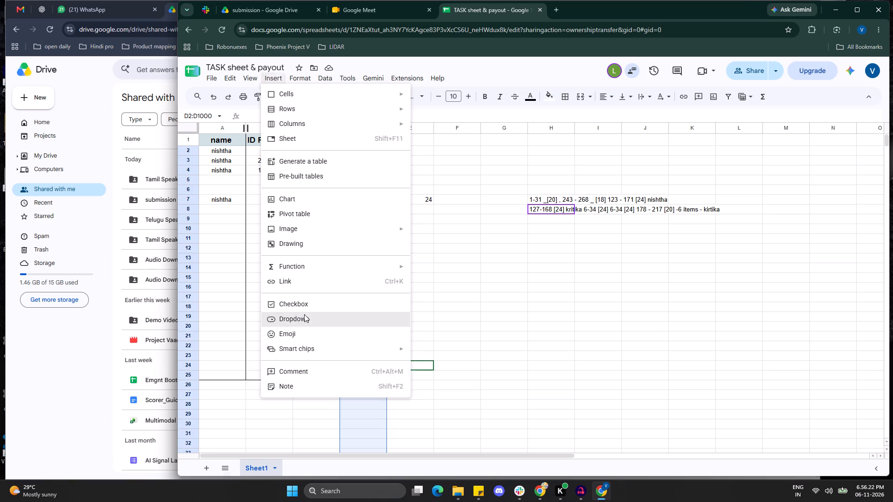
Cut the "missing 2" text out of the dropdown rule's item and paste it into cell E7.
left_click_drag(812, 210, 807, 211)
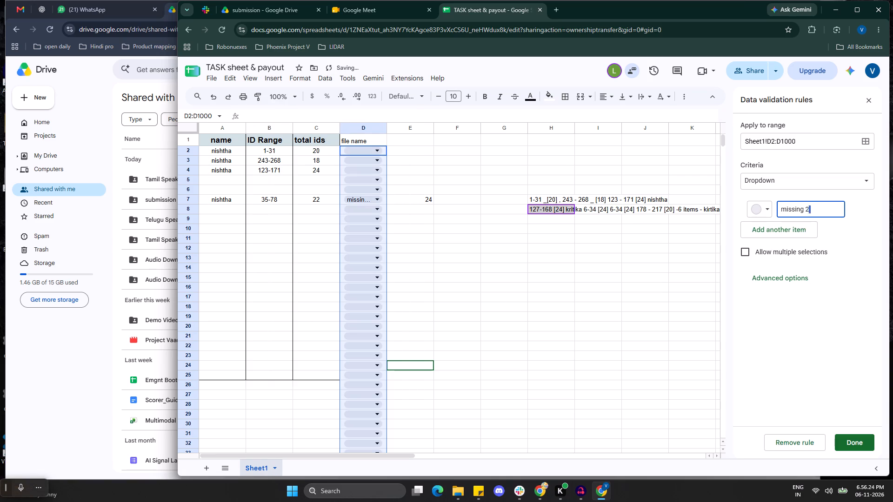
left_click_drag(807, 211, 780, 213)
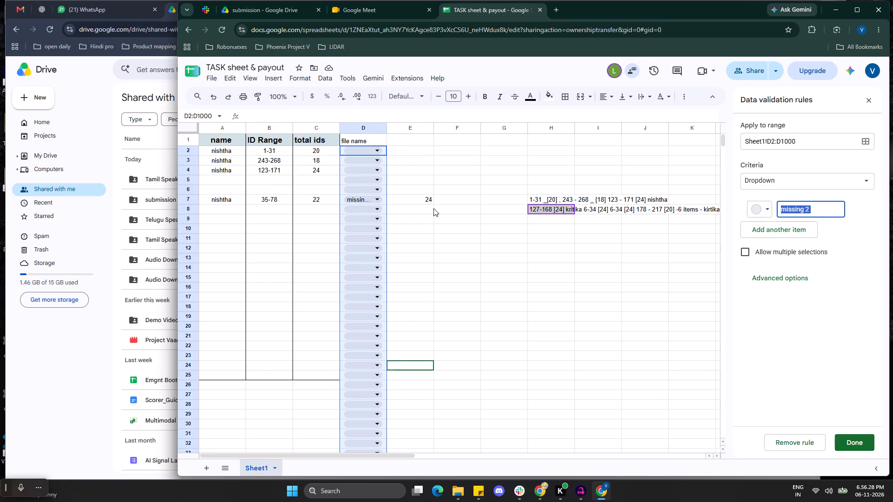
key("ctrl+x")
left_click(410, 201)
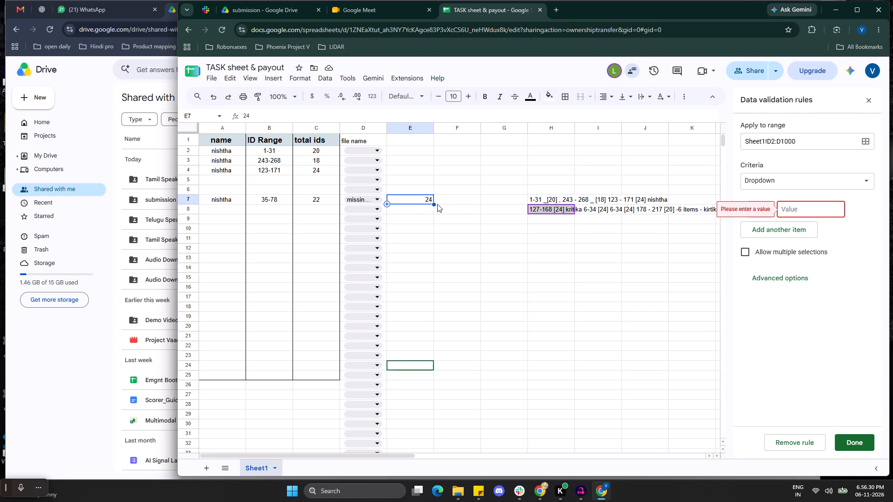
key("ctrl+v")
Enter 24 in cell F7, beside the moved "missing 2" note.
left_click(453, 200)
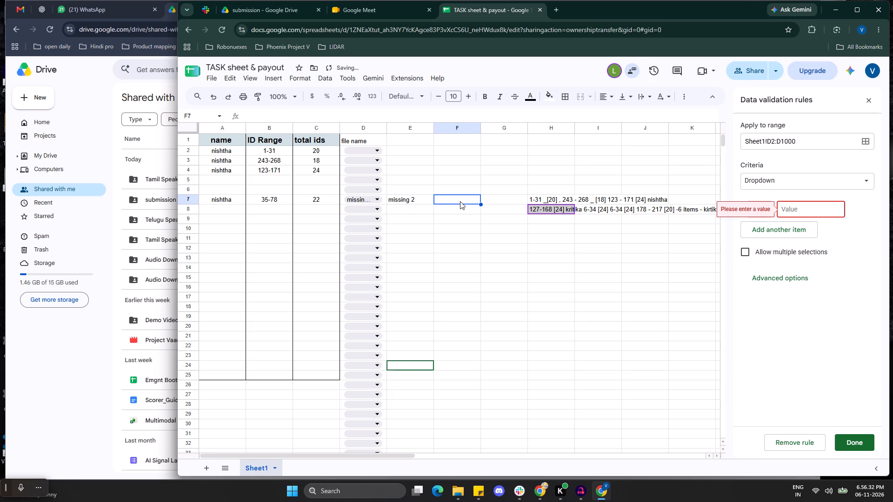
type("24")
left_click(473, 247)
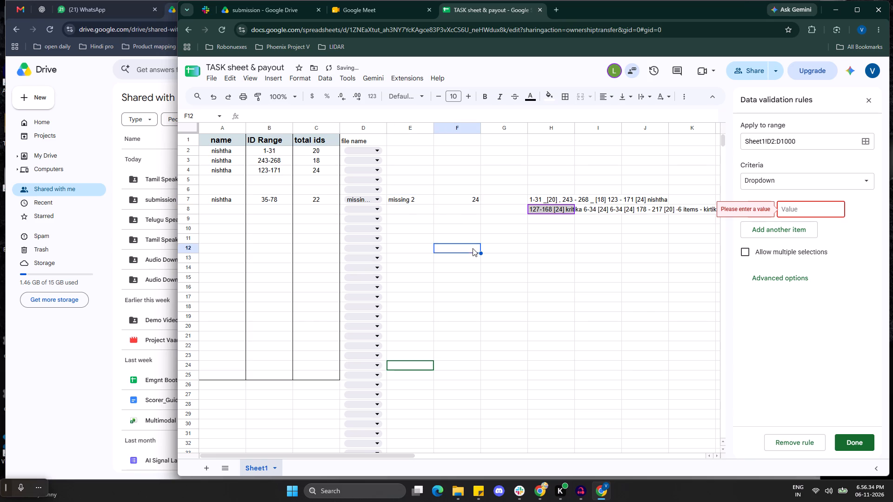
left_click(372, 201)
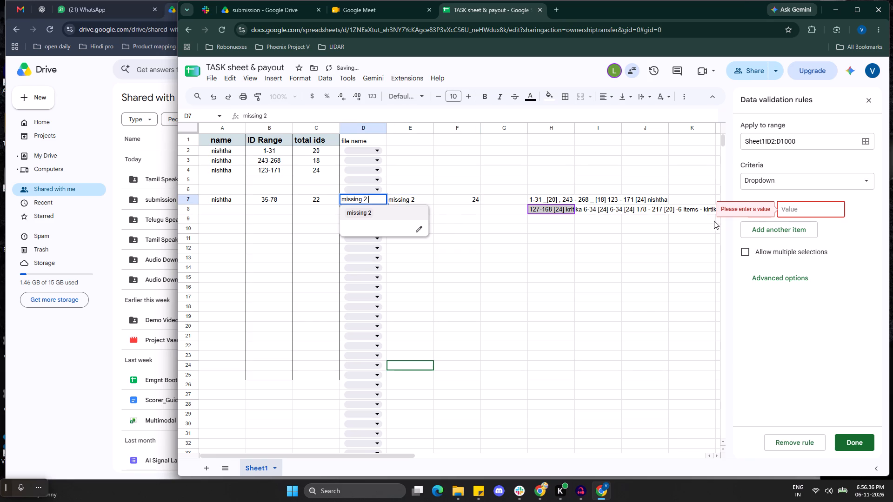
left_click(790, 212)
Dock the spreadsheet window to half of the screen so it sits beside the Slack chat.
left_click_drag(629, 15, 439, 0)
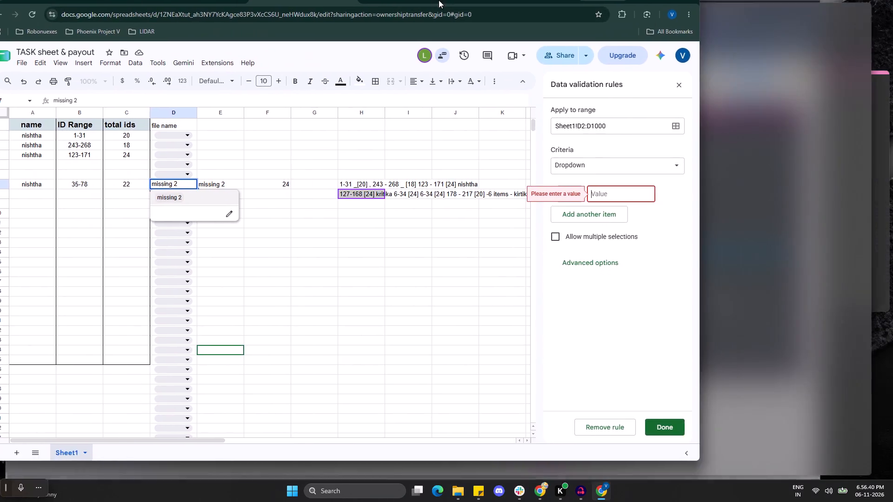
left_click_drag(439, 0, 263, 33)
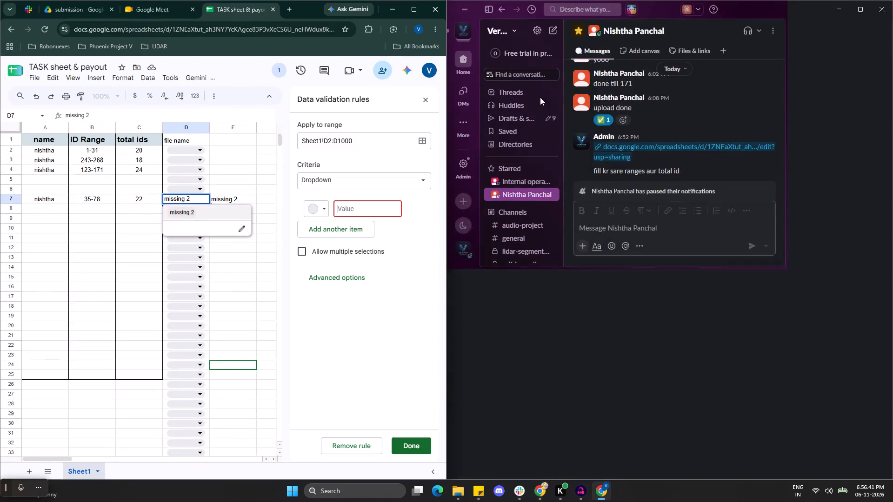
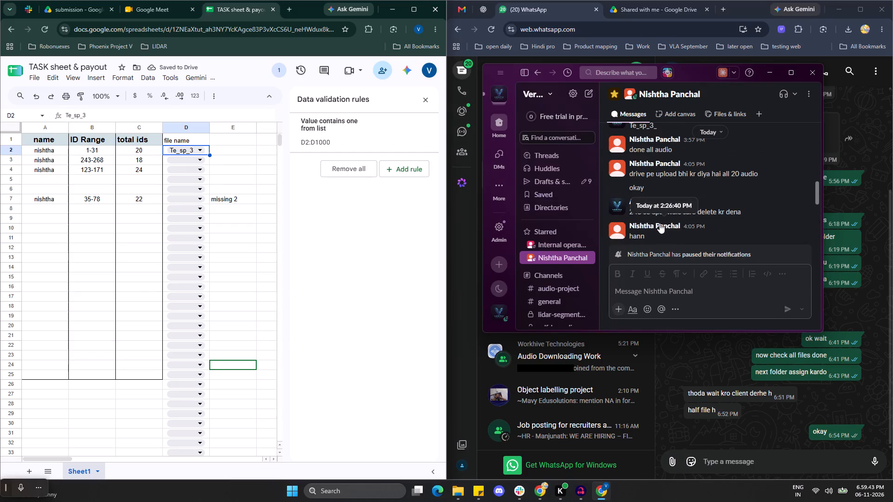
Set the file name of the 243-268 row to Te_sp_3, following the assignments in the Slack chat.
scroll(660, 223, "down", 1)
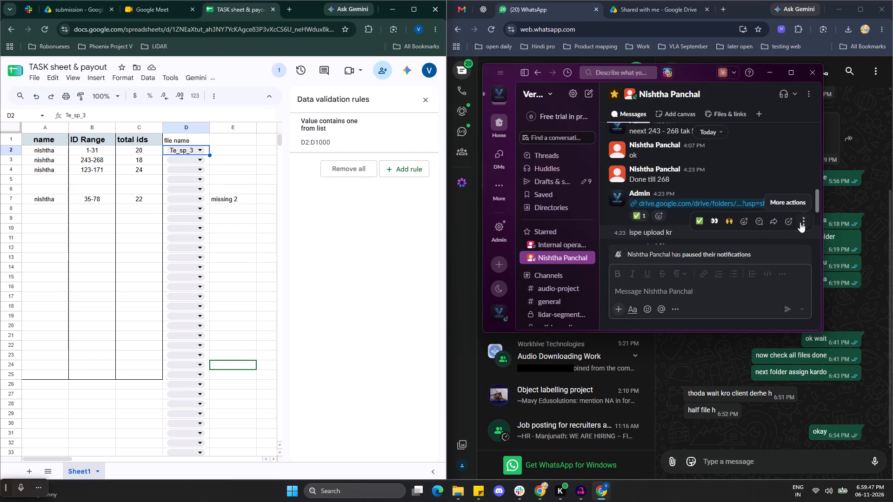
scroll(800, 222, "up", 1)
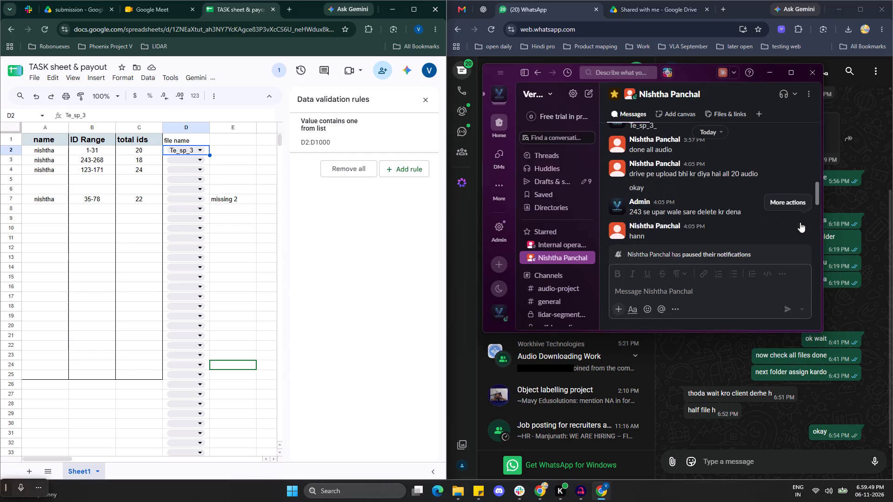
left_click(187, 162)
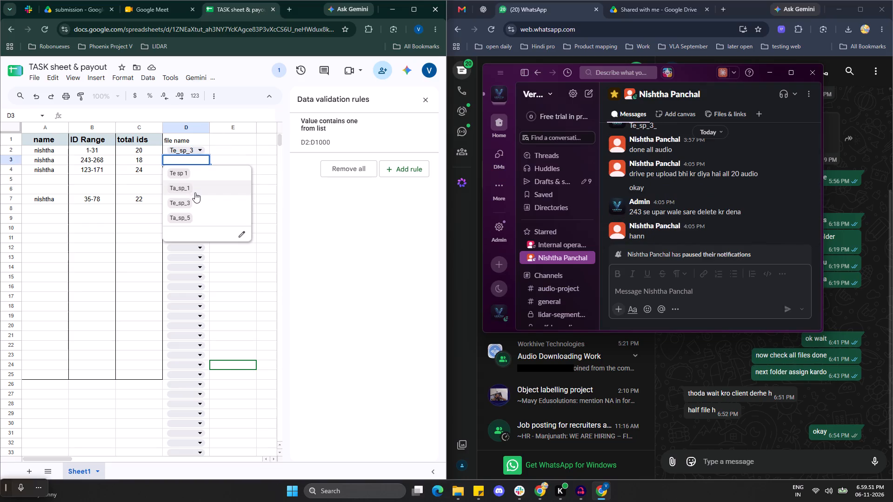
left_click(195, 203)
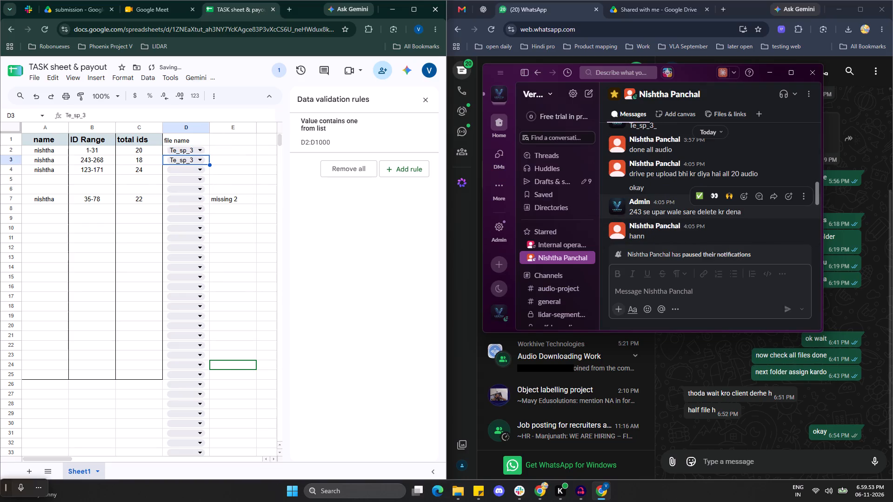
Set the file names of the 123-171 and 35-78 rows to Ta_sp_5, checking the assignments in the Slack chat.
scroll(660, 212, "up", 1)
scroll(660, 212, "down", 2)
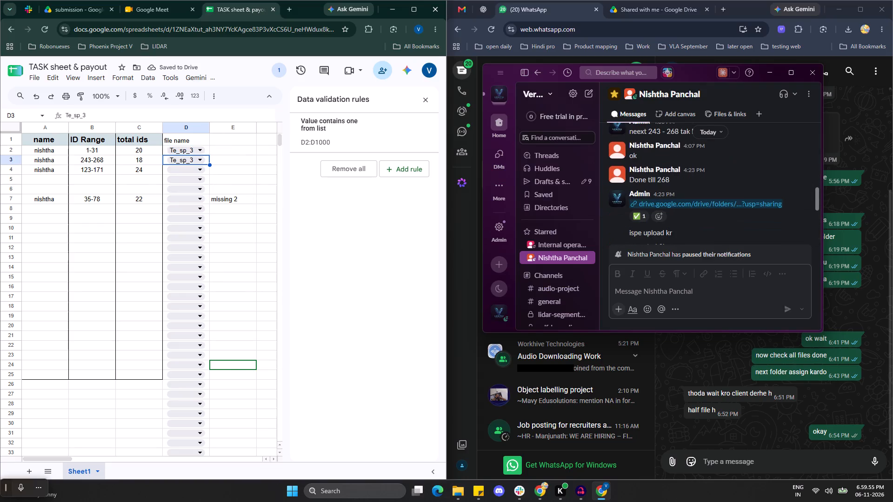
scroll(660, 212, "down", 1)
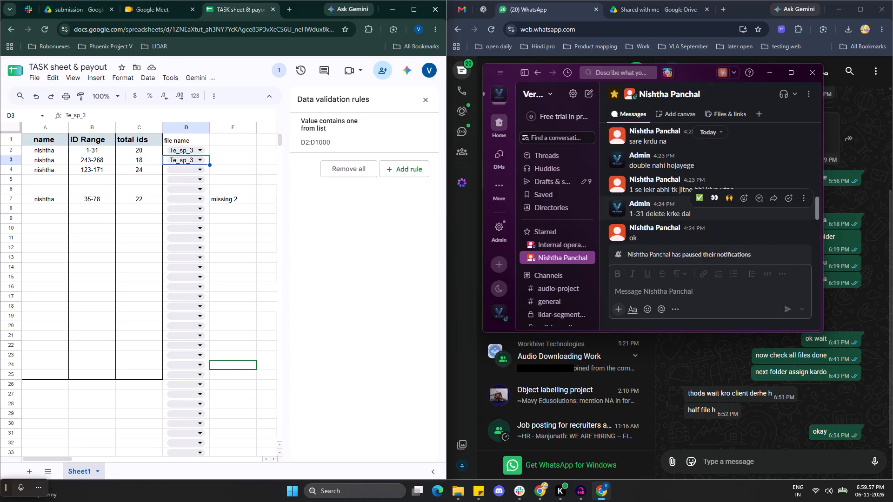
scroll(669, 209, "down", 1)
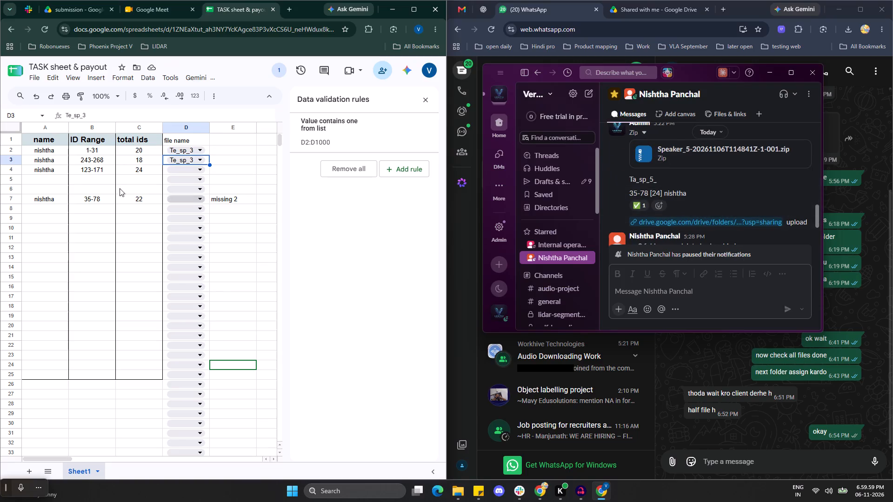
left_click(195, 172)
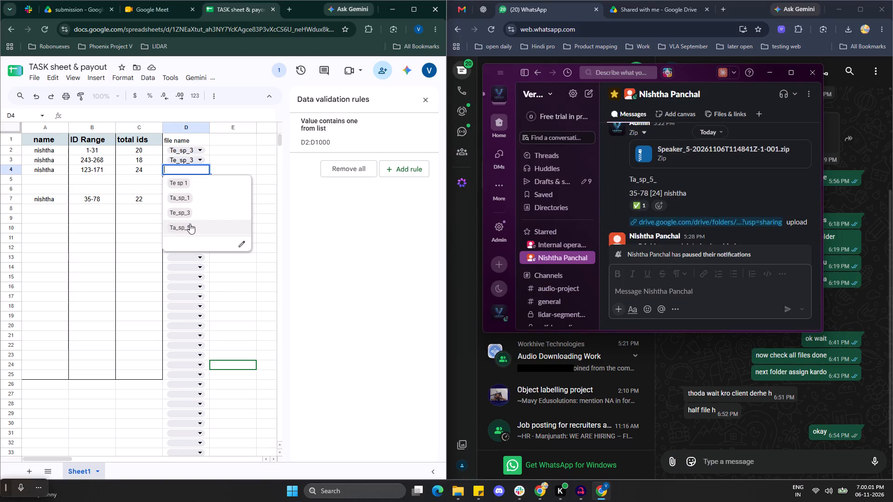
left_click(190, 225)
left_click(189, 199)
left_click(192, 251)
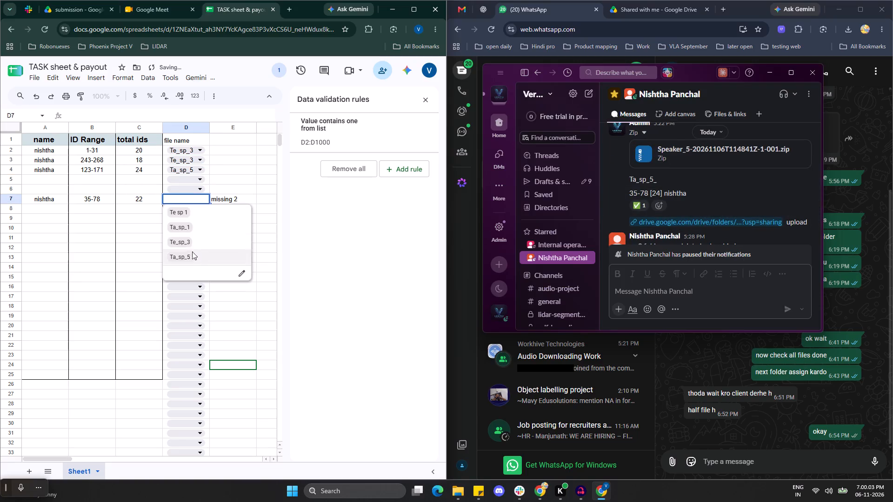
left_click(253, 241)
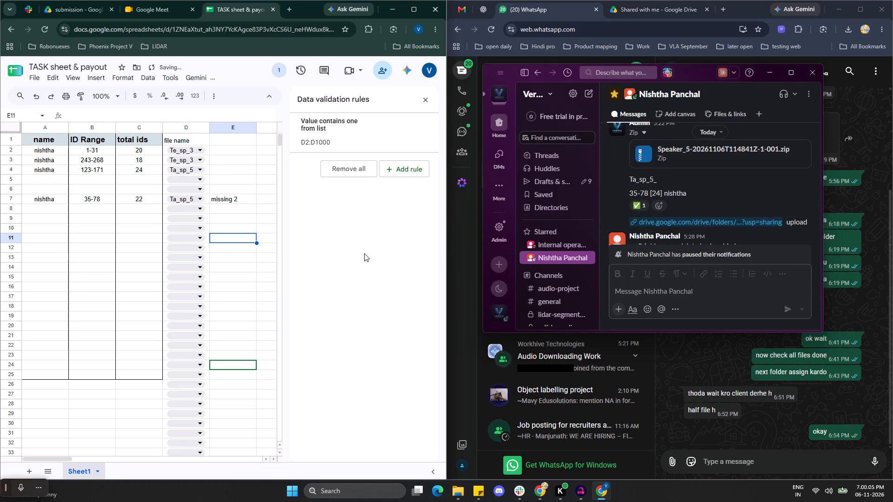
scroll(706, 228, "down", 1)
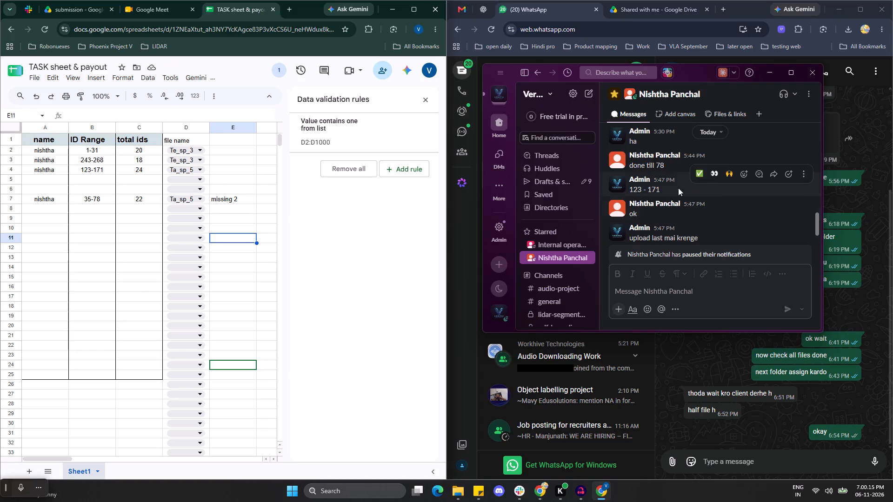
Close the data validation rules to show the full sheet again.
left_click(256, 217)
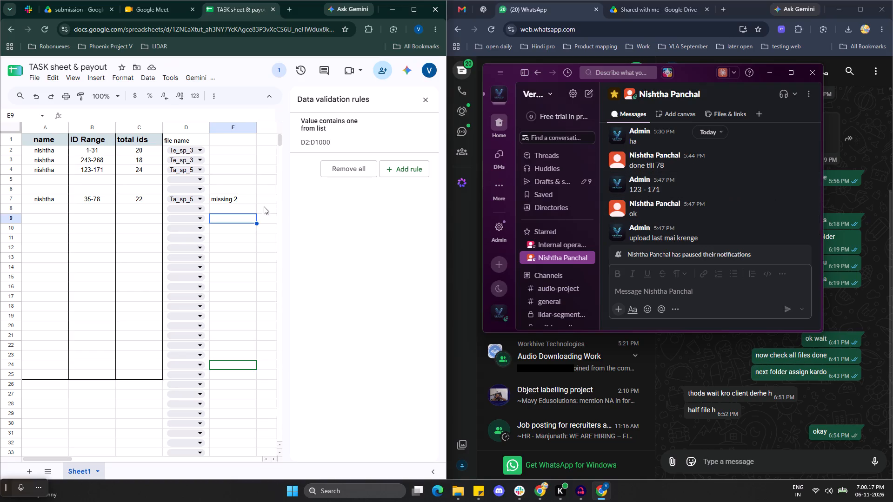
left_click(265, 203)
left_click(421, 102)
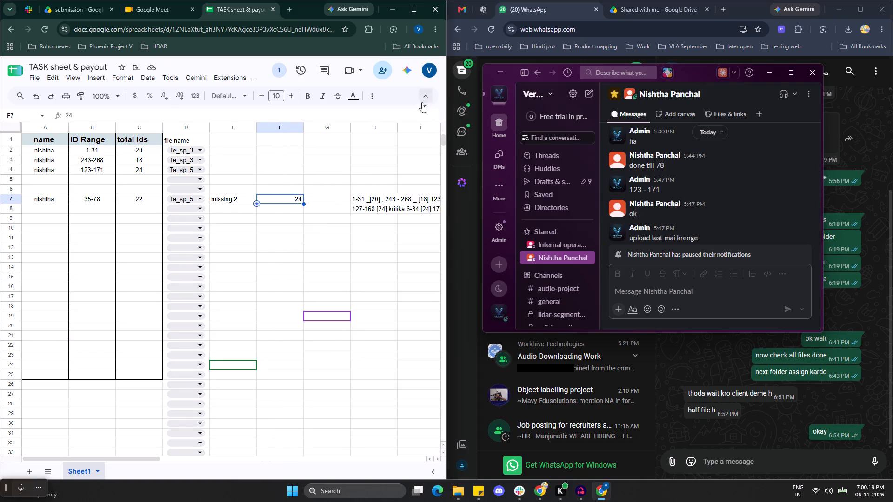
Change the note in cell E7, beside the 35-78 row, to "missing 3".
double_click(281, 204)
left_click(221, 200)
double_click(234, 200)
left_click(239, 199)
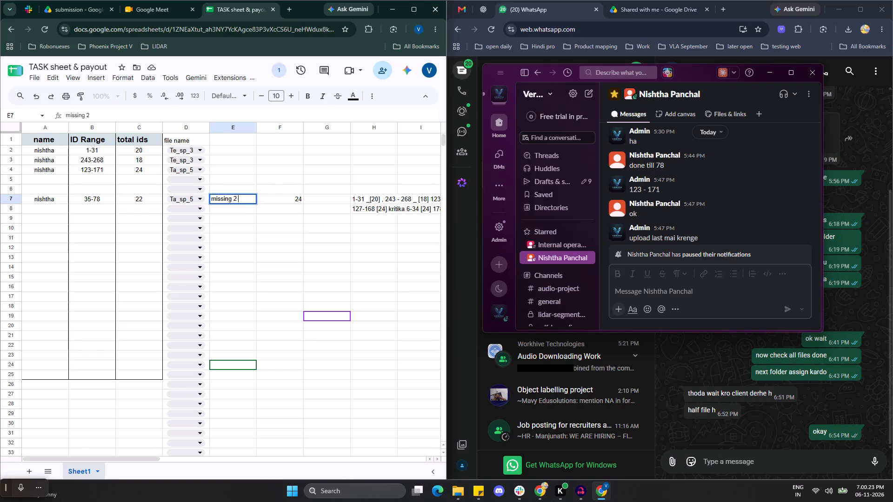
left_click(236, 199)
key("BackSpace")
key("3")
double_click(146, 200)
key("BackSpace")
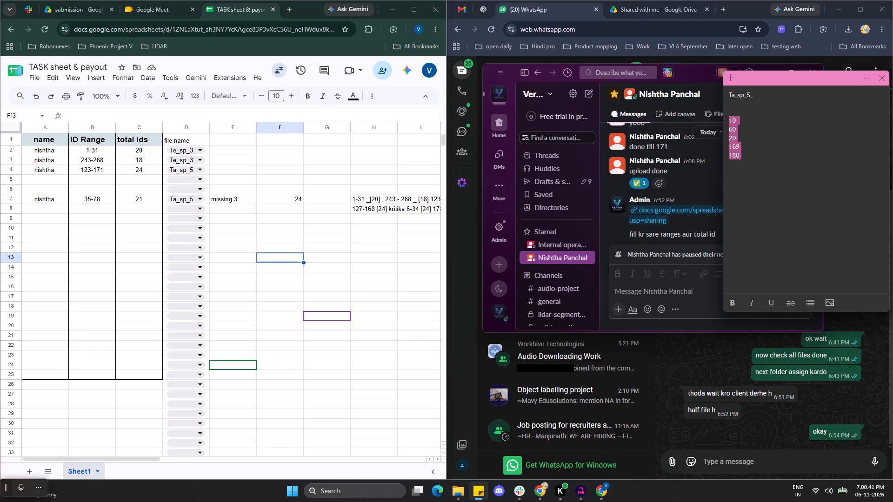
key("ctrl+c")
left_click(416, 279)
key("ctrl+v")
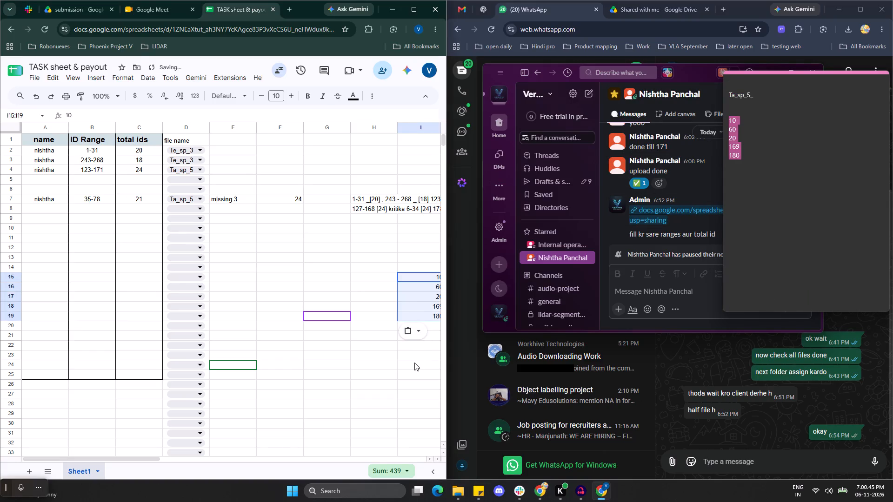
Copy the file name dropdown cells D2:D9.
left_click_drag(129, 459, 146, 459)
left_click(316, 278)
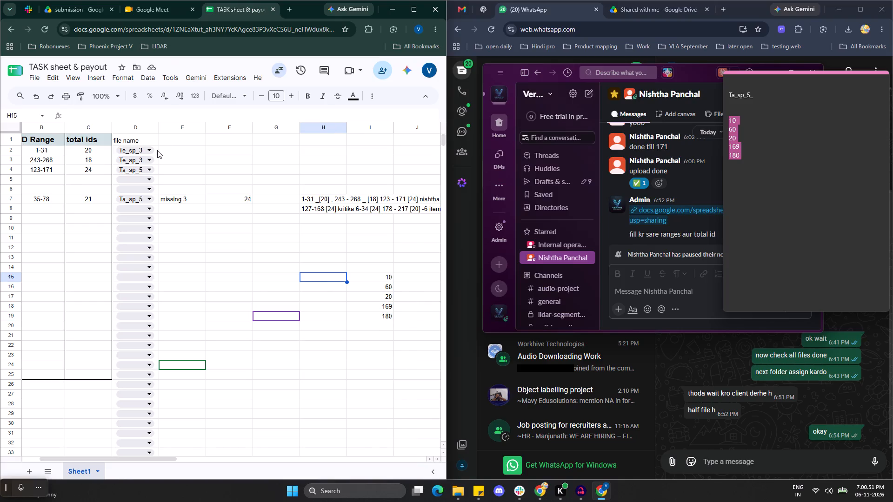
left_click_drag(154, 150, 154, 192)
left_click(218, 144)
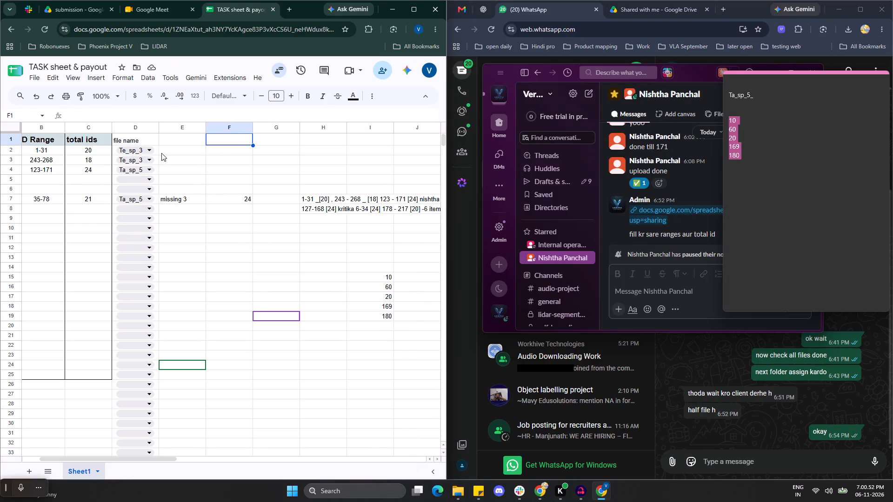
left_click_drag(156, 151, 157, 223)
key("ctrl+c")
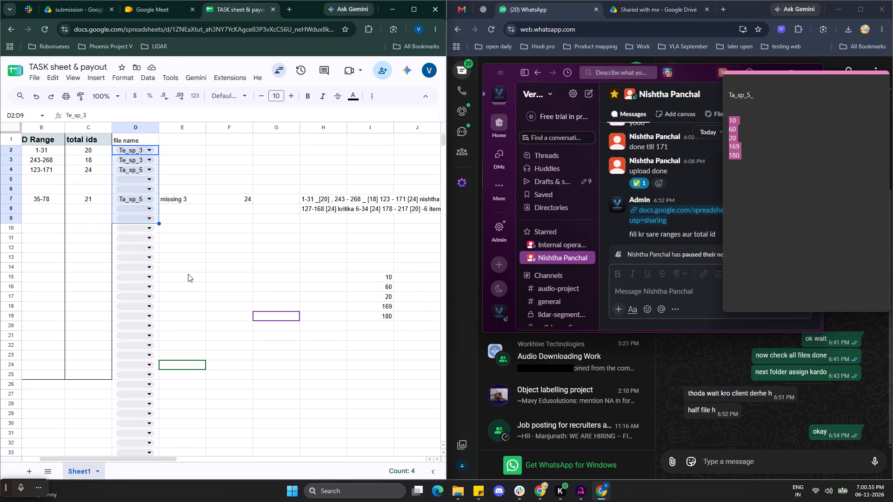
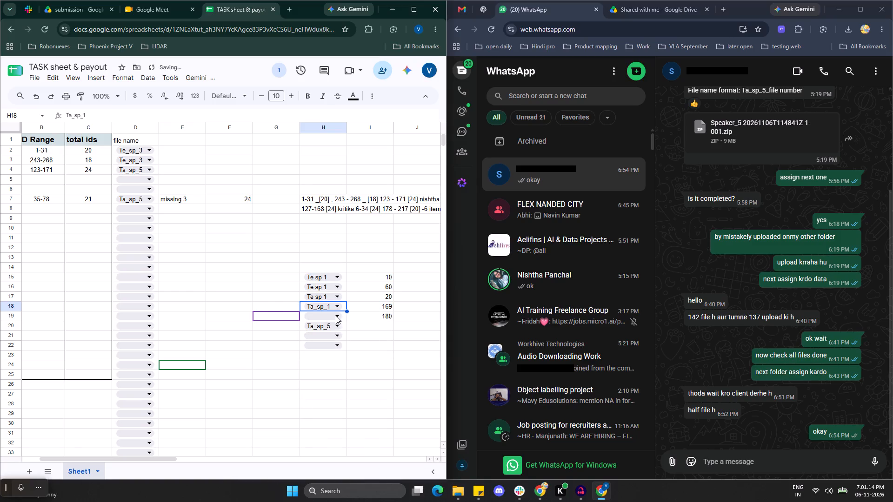
left_click(335, 315)
left_click(333, 359)
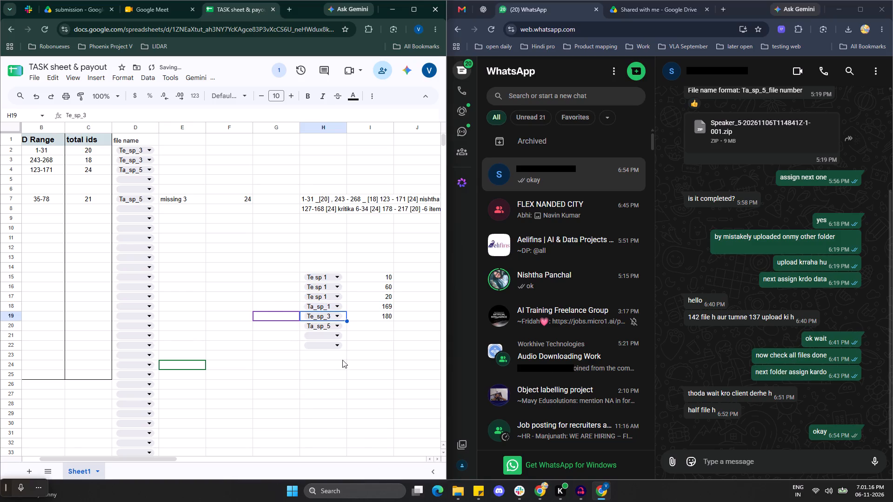
left_click(384, 350)
Enter 142 in cell I20 as the file count beside Ta_sp_5.
left_click(361, 328)
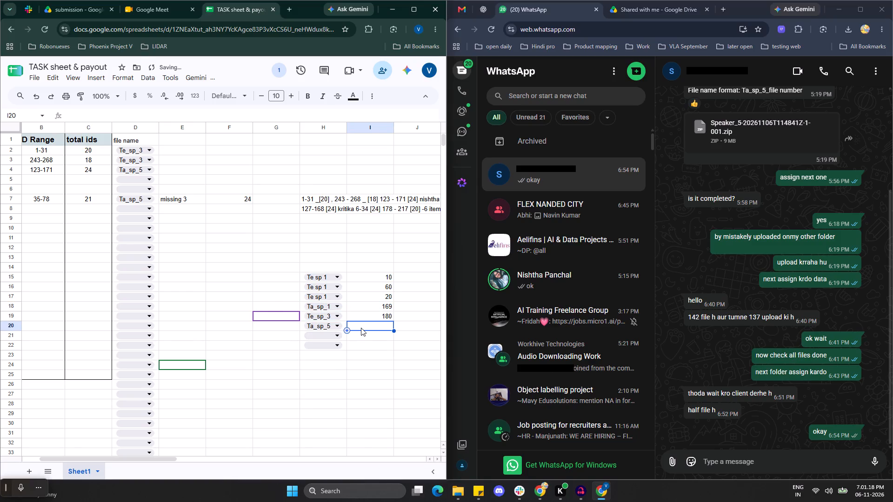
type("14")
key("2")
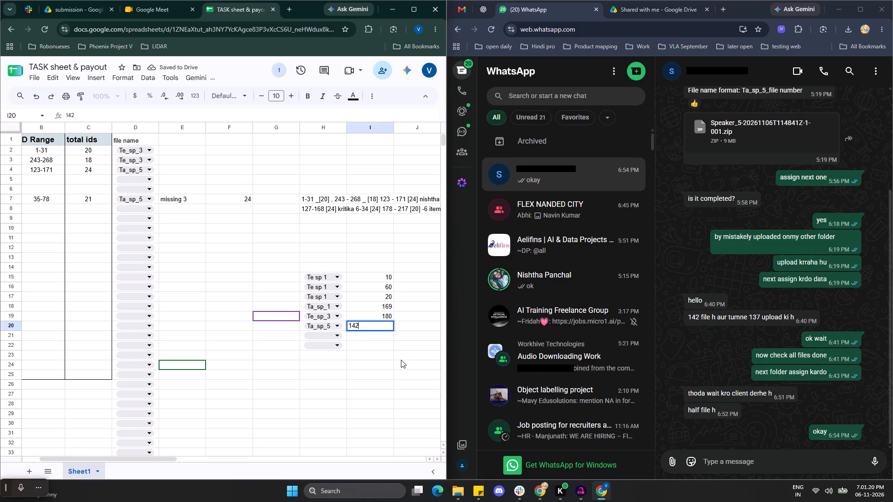
left_click(401, 360)
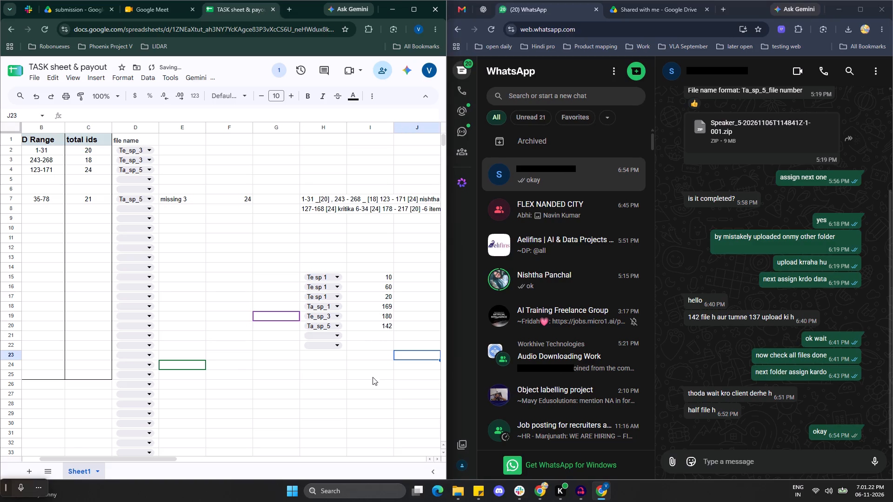
left_click_drag(379, 277, 379, 286)
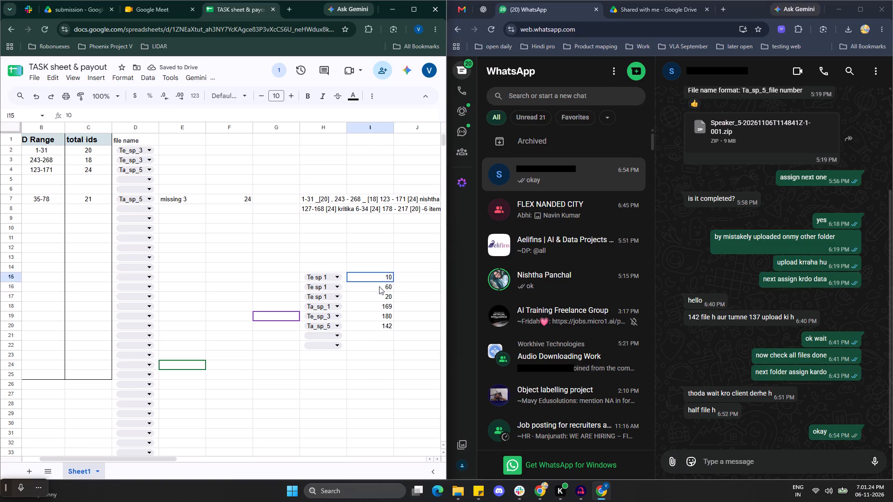
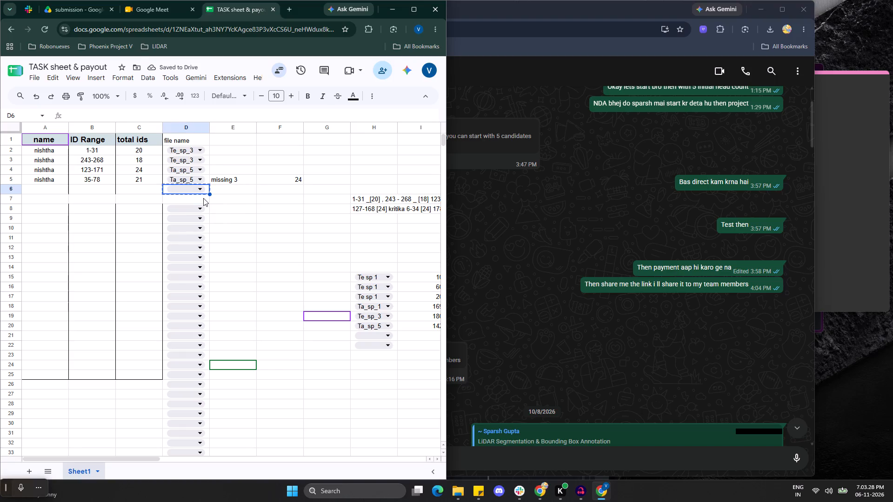
left_click(202, 200)
key("ctrl+v")
left_click(277, 228)
Enter the name kritika in cell A8, starting a new group below the nishtha rows.
left_click(37, 189)
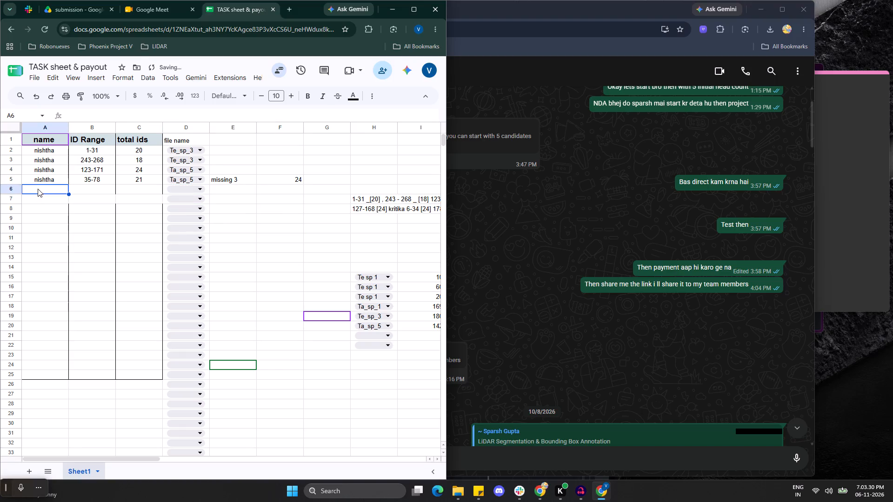
left_click(38, 205)
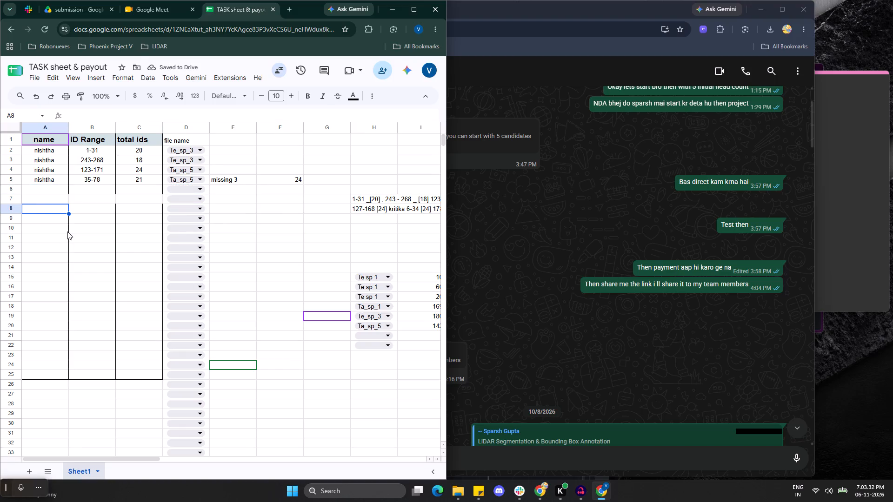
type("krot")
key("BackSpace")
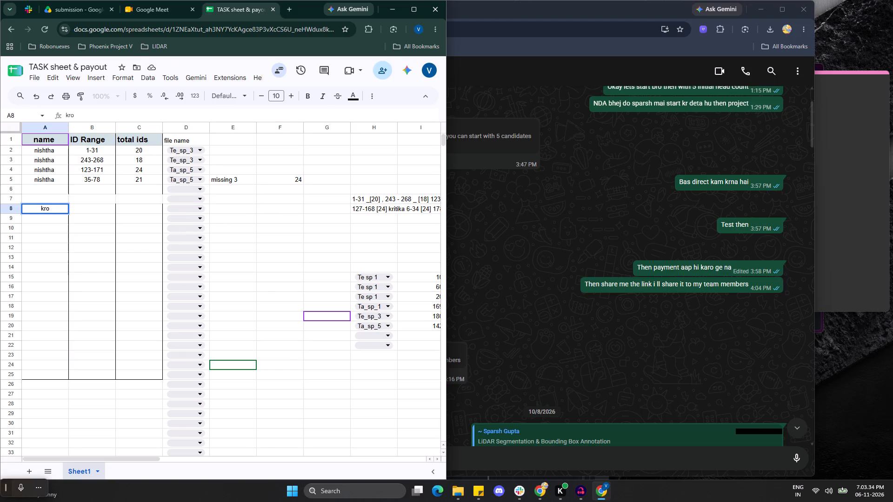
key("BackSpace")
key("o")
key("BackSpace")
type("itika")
Fill the kritika row with ID range 127-168, total ids 24 and file name Te_sp_3.
left_click_drag(447, 41, 732, 54)
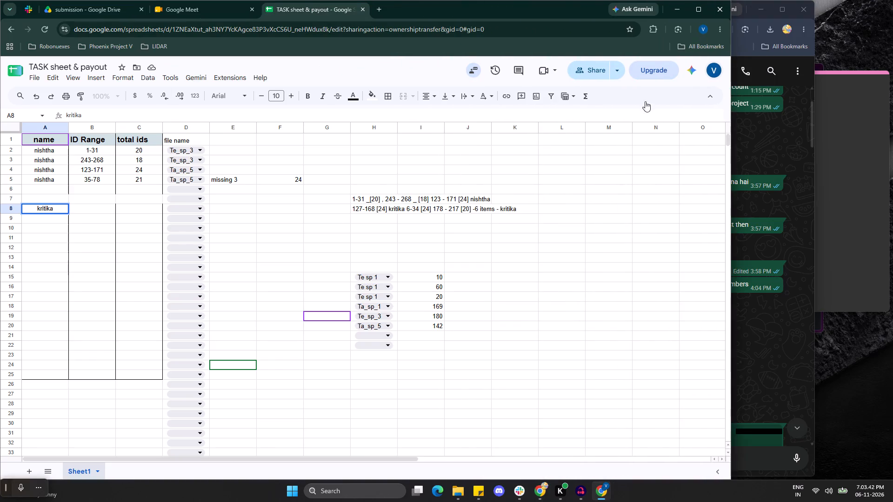
left_click(93, 230)
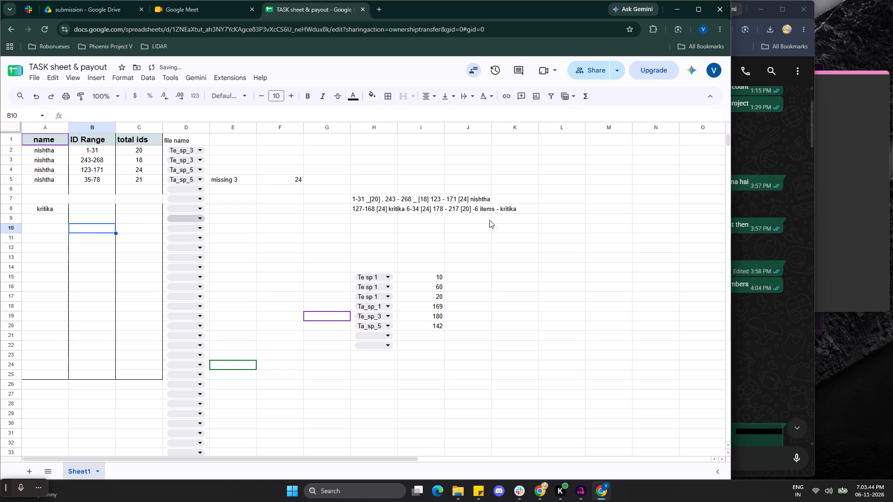
left_click(87, 209)
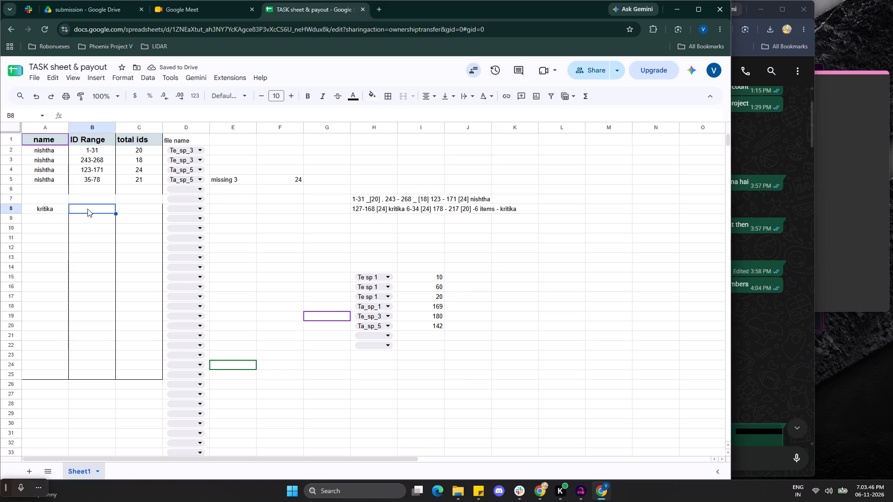
type("127")
type("-168")
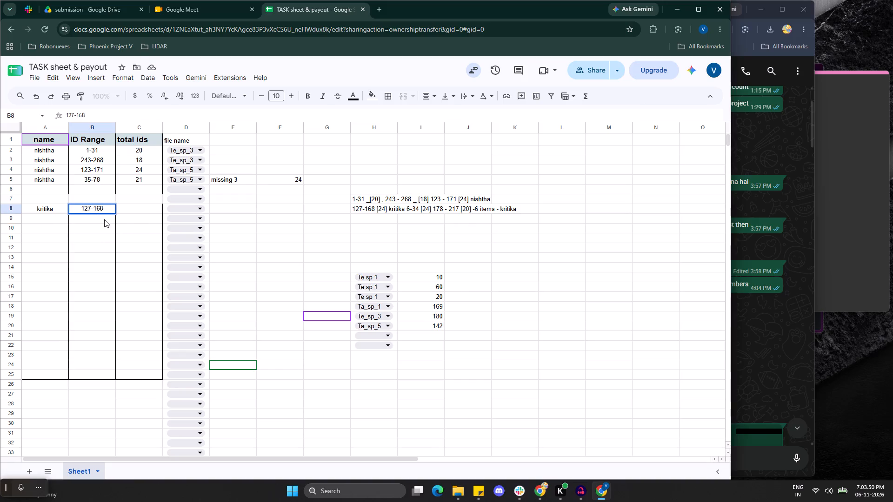
left_click(133, 208)
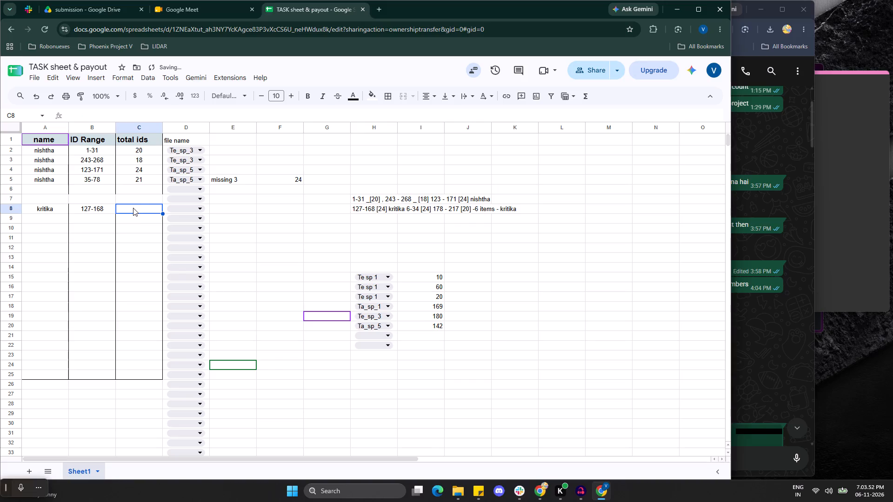
key("2")
key("4")
left_click(177, 210)
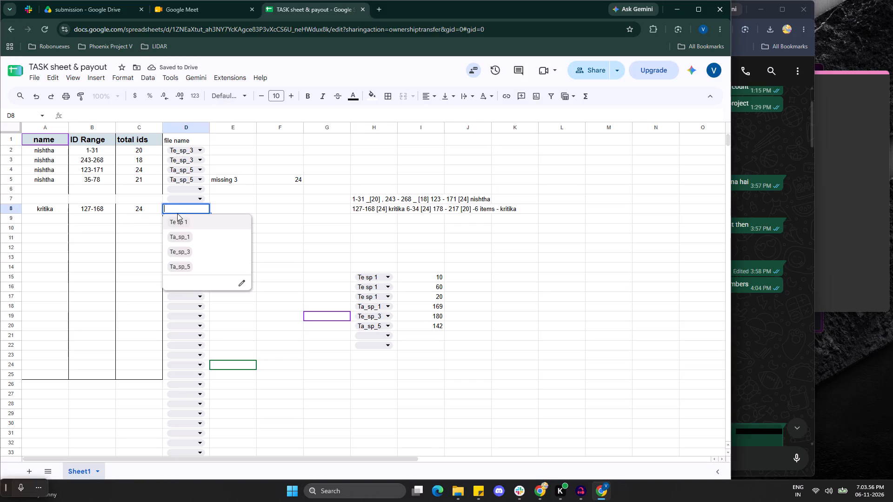
left_click(197, 252)
left_click(233, 224)
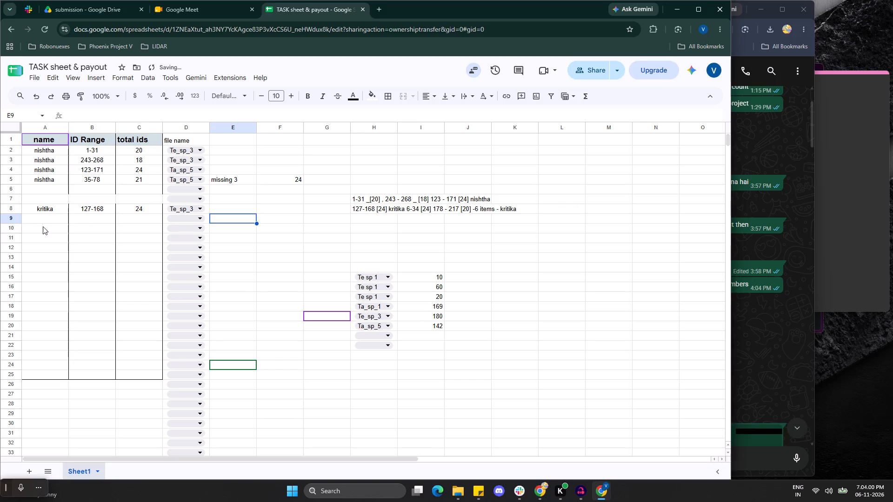
Fill the row below kritika's 127-168 entry with ID range 6-34, total ids 24 and file name Ta_sp_5.
left_click(45, 218)
left_click(88, 220)
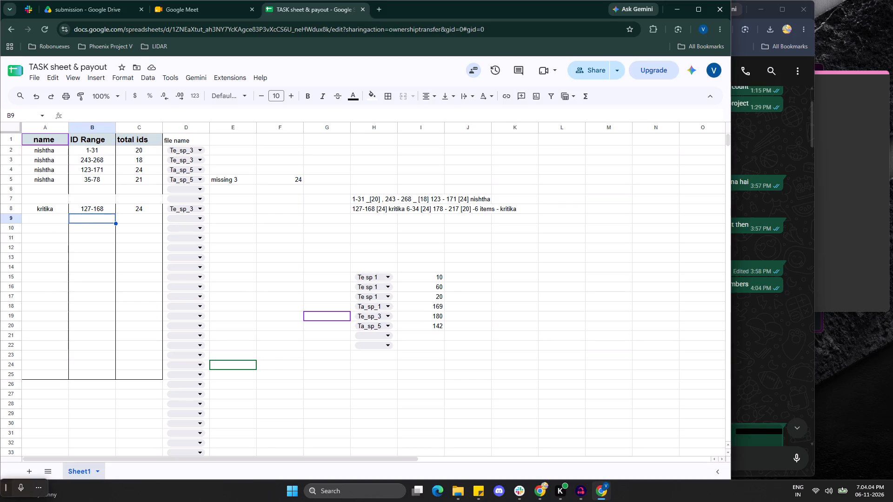
key("6")
type("-34")
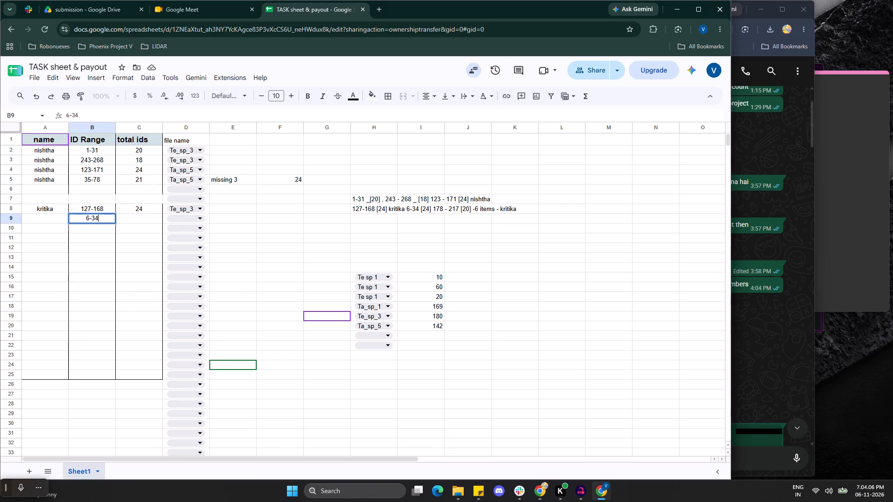
left_click(140, 218)
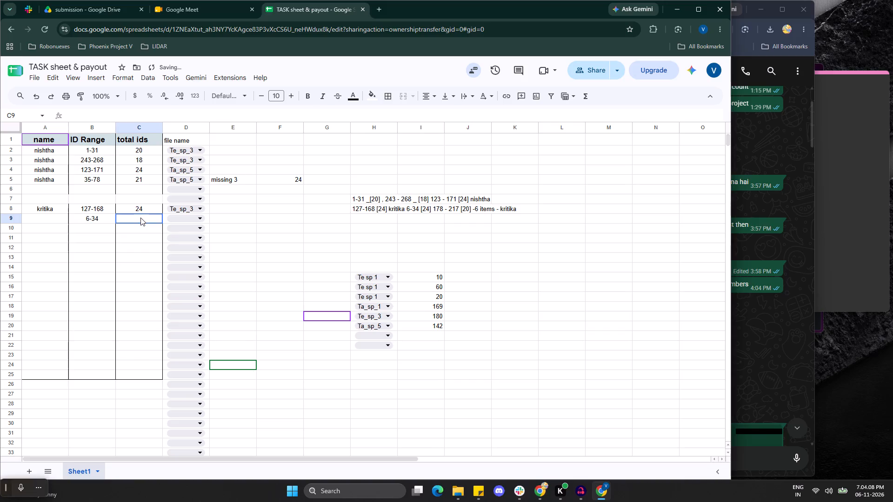
type("24")
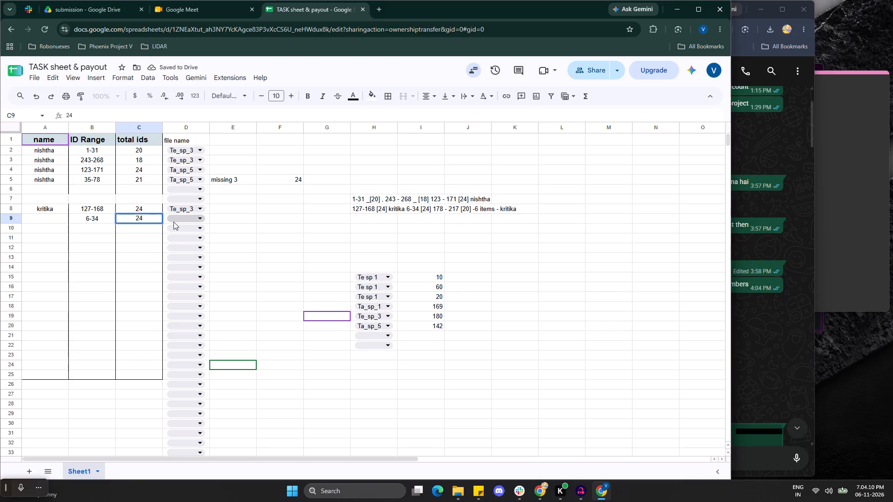
left_click(173, 222)
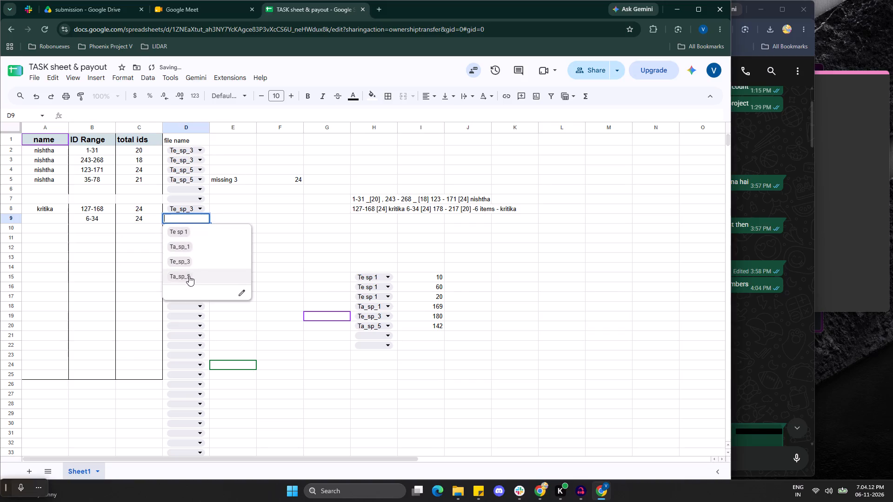
left_click(189, 276)
left_click(230, 250)
In the row below 6-34, enter 178 under ID Range and 217 under total ids, and set the file name to Ta_sp_5.
left_click(95, 229)
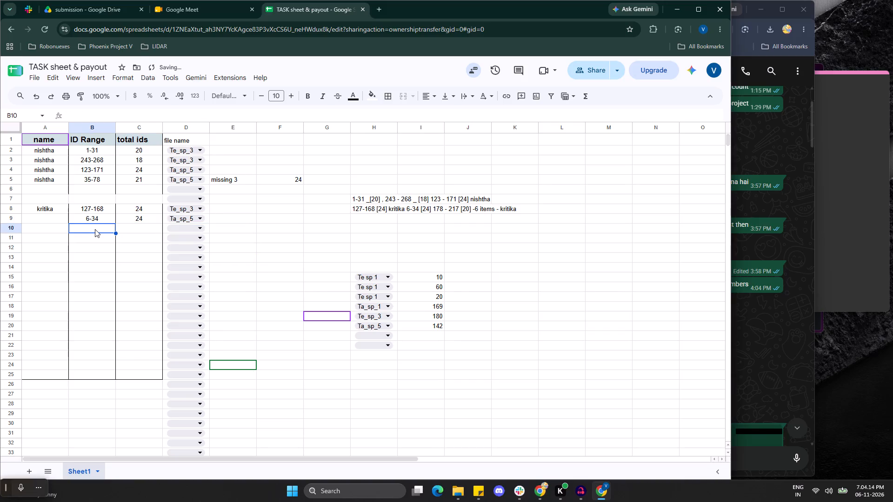
type("17")
key("8")
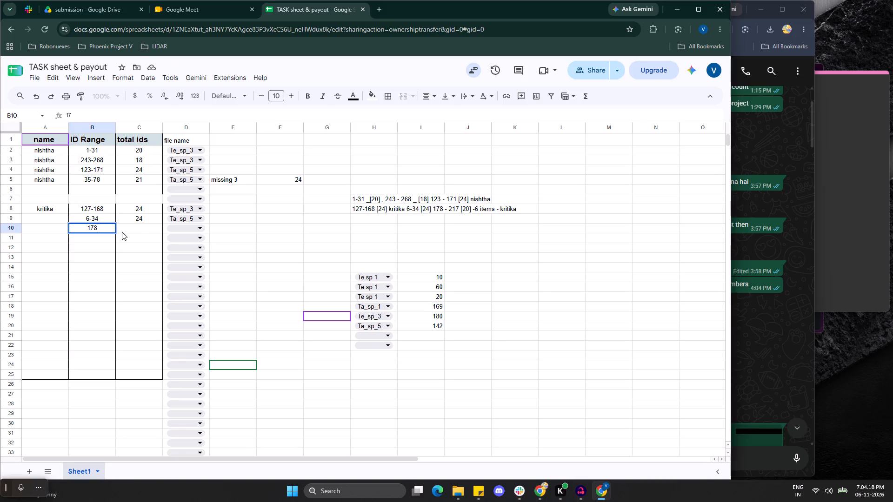
left_click(137, 230)
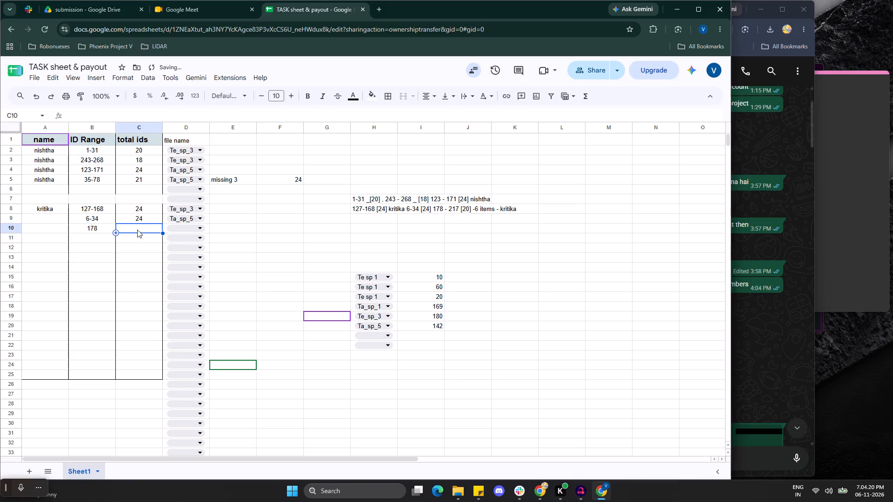
type("21")
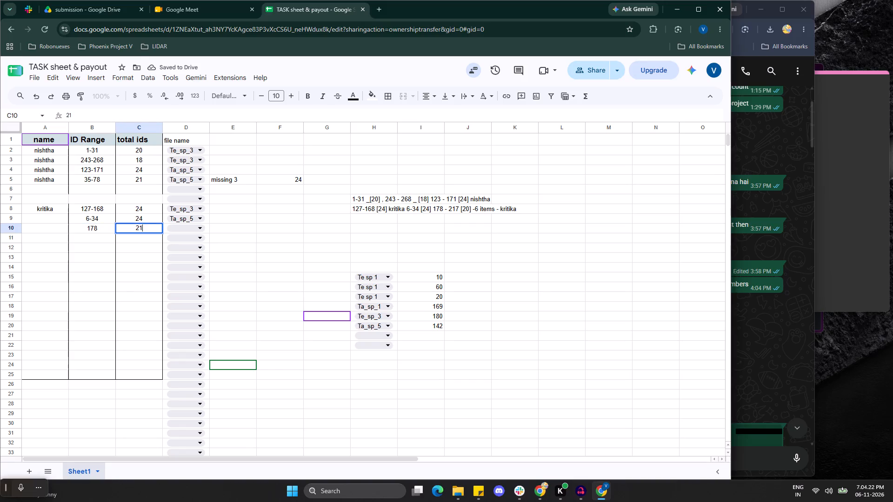
key("7")
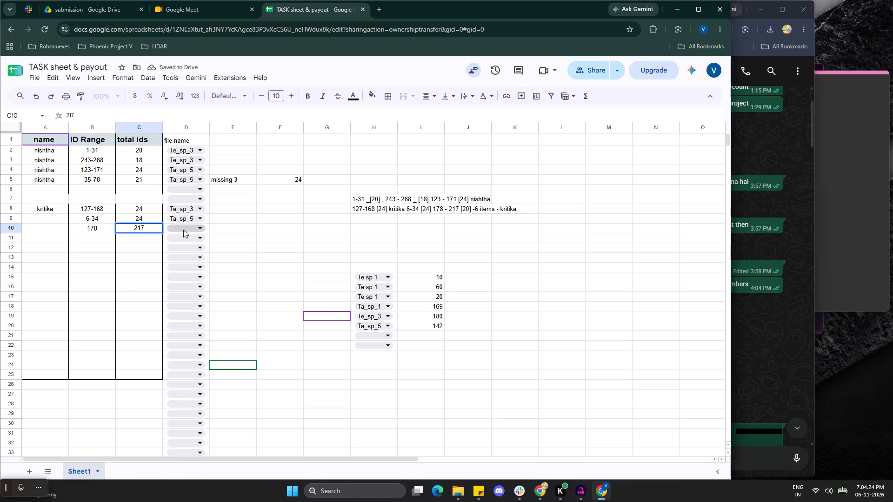
left_click(183, 230)
left_click(194, 280)
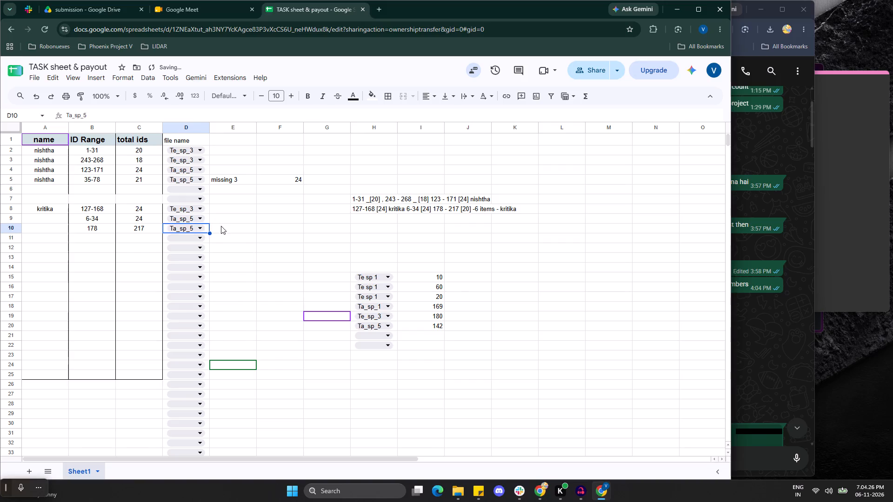
Add the note "missing 6" beside the file name in the 178 row, with 24 in the adjacent cell.
left_click(221, 228)
type("missing")
key("space")
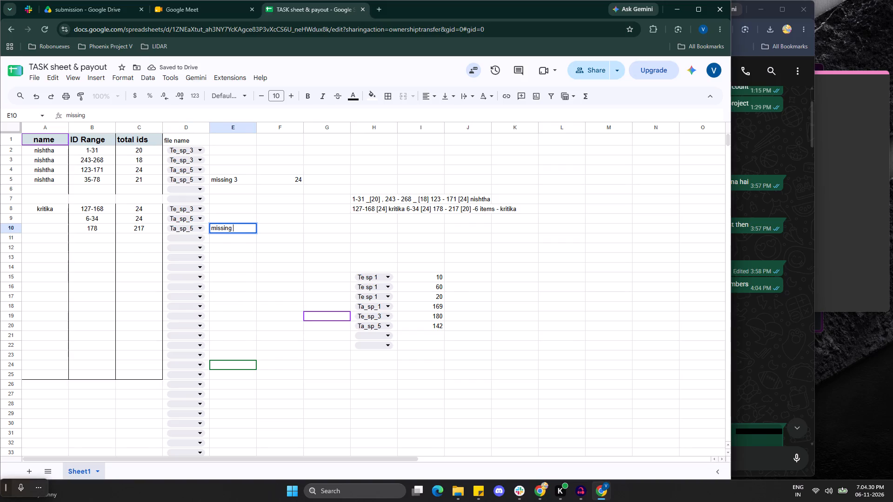
key("6")
key("Tab")
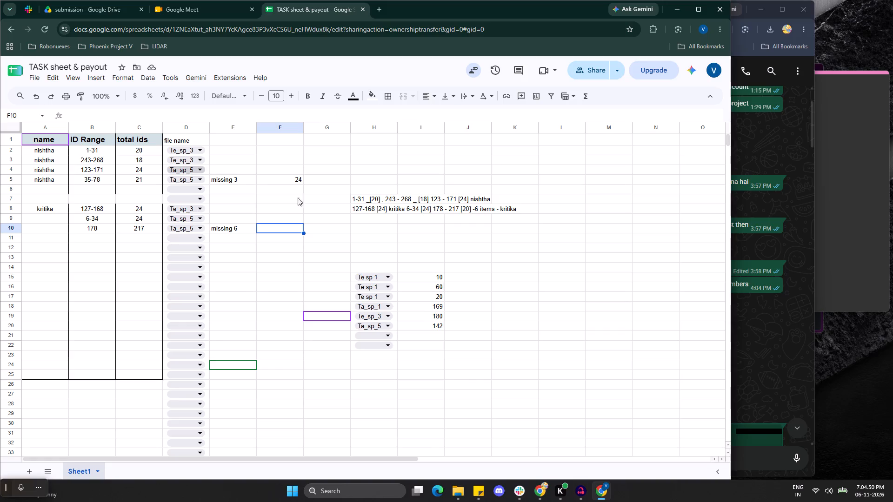
type("24")
Complete the ID range of the 178 row as 178 - 217, reusing the number from its total ids cell.
left_click(125, 230)
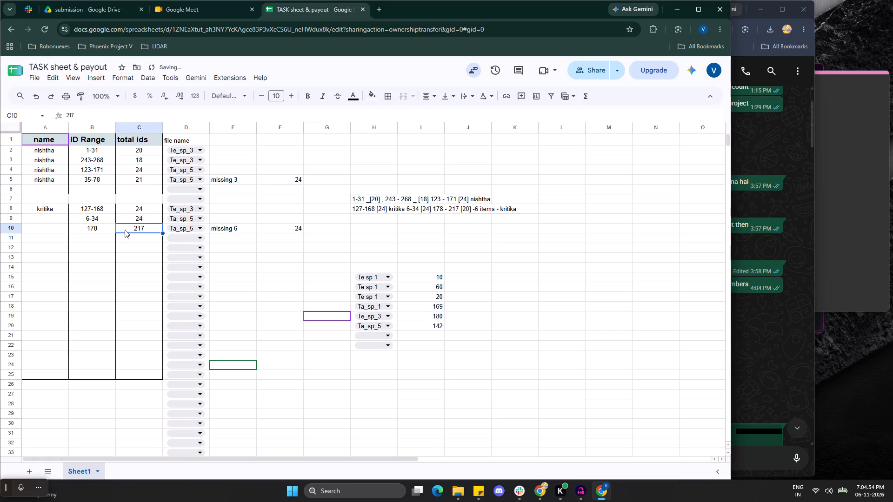
key("ctrl+x")
left_click(107, 229)
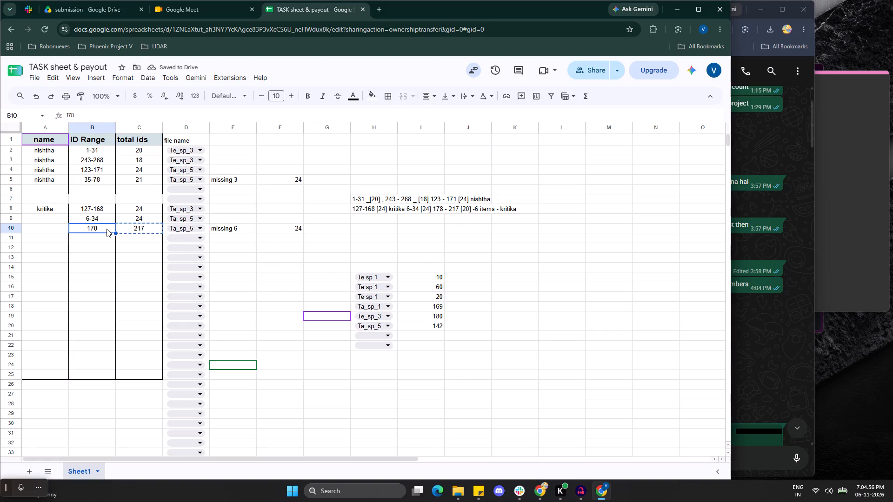
double_click(107, 228)
key("space")
type("-")
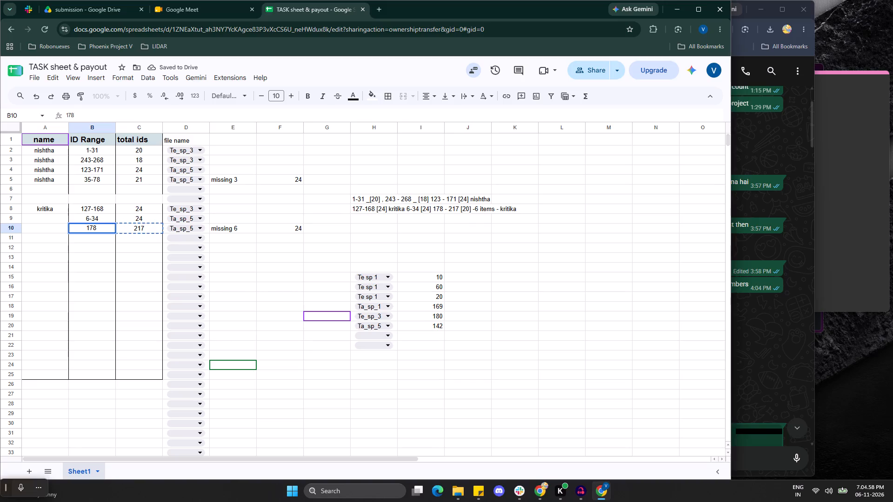
key("space")
key("ctrl+v")
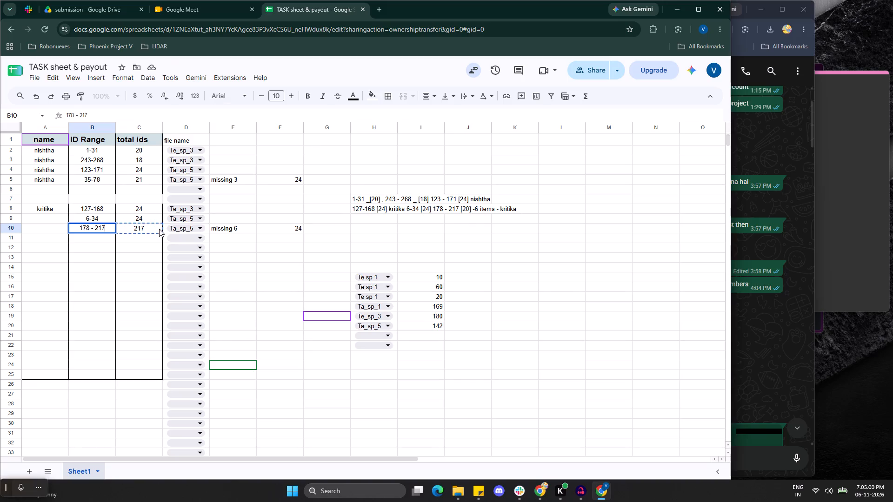
Set the total ids of the 178 - 217 row to 18.
double_click(141, 229)
double_click(141, 229)
key("1")
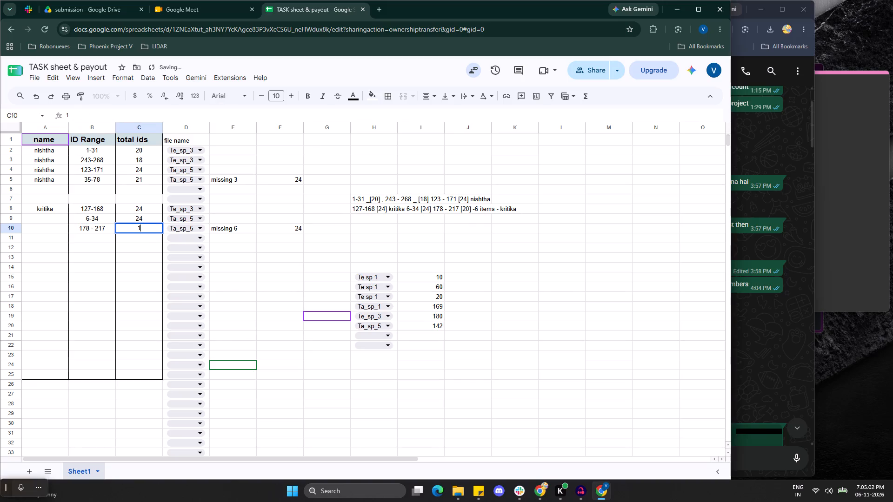
key("8")
left_click(254, 290)
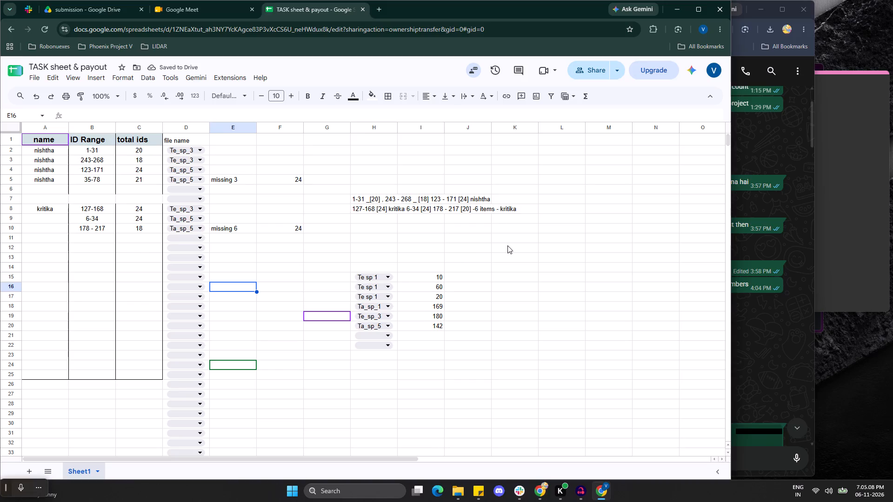
Copy the name kritika from the 127-168 row into the name cells of the 6-34 and 178 - 217 rows.
left_click(49, 206)
key("ctrl+c")
left_click(49, 218)
key("ctrl+v")
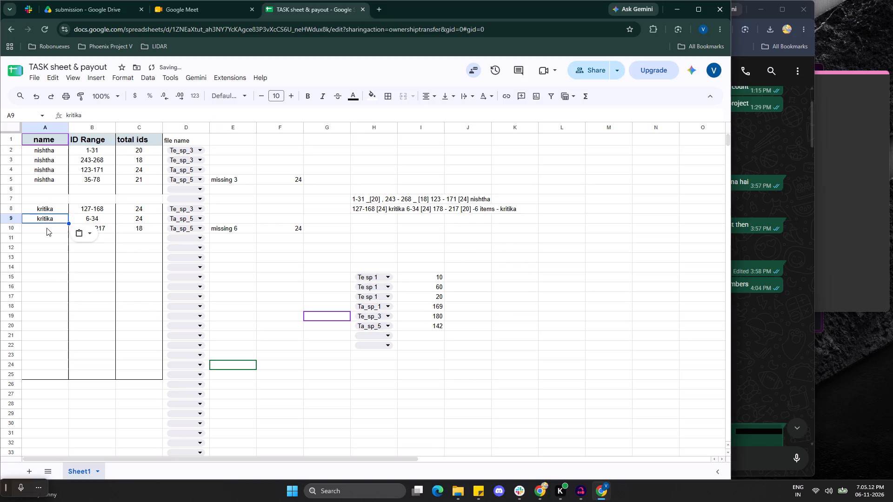
left_click(47, 228, "ctrl")
key("ctrl+v")
left_click(261, 280)
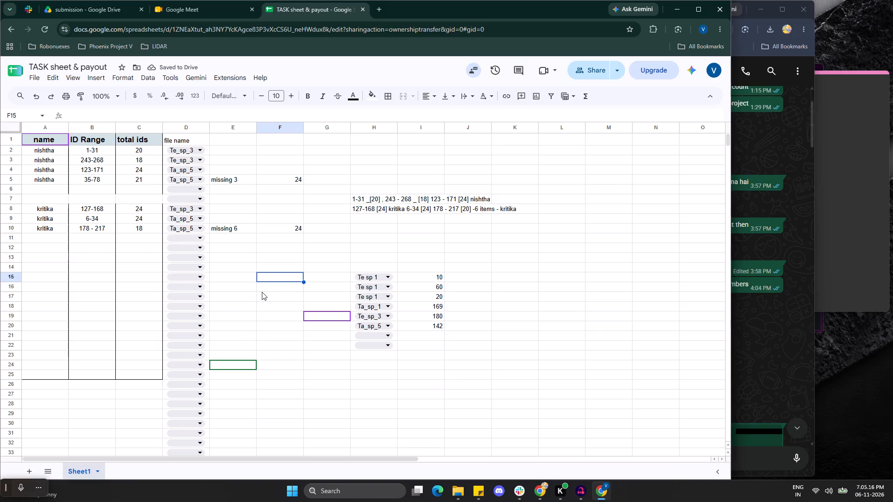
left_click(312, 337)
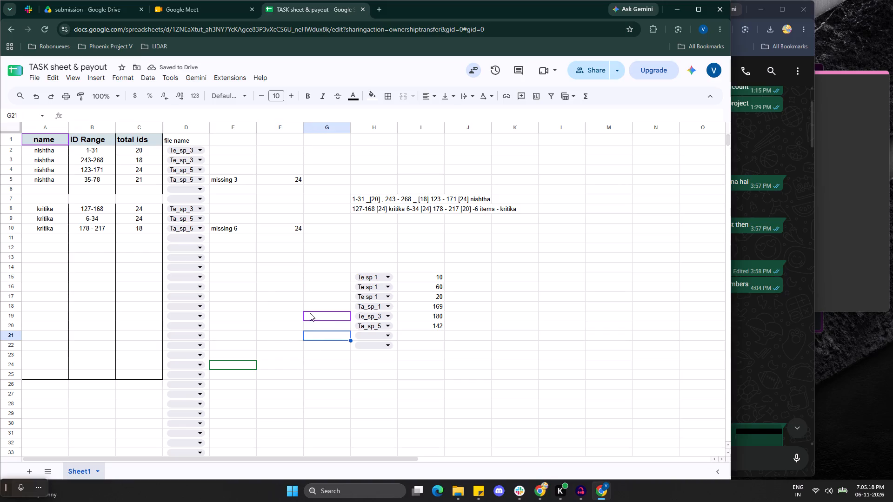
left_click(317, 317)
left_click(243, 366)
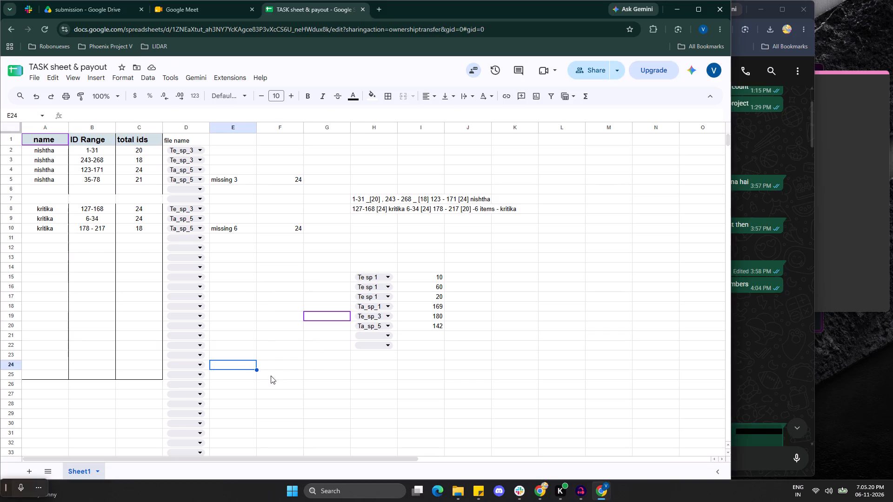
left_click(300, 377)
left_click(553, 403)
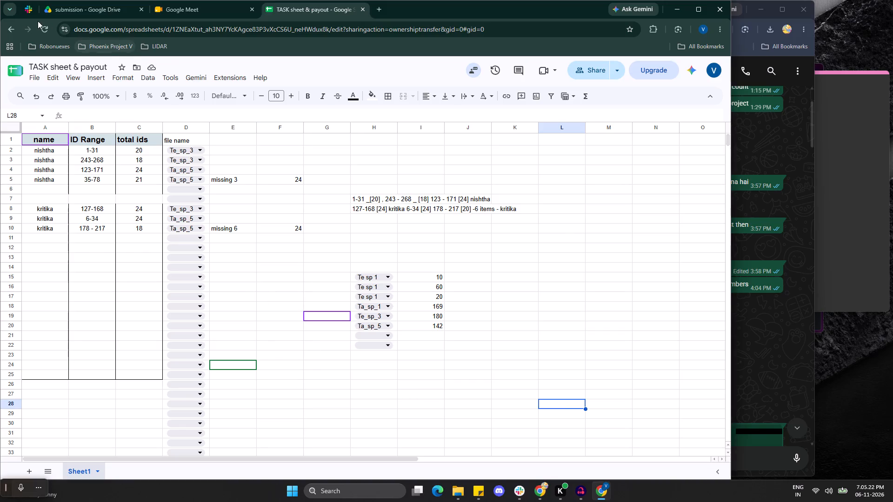
Reload the spreadsheet page and dismiss the sharing dialog without changing anyone's access.
left_click(40, 28)
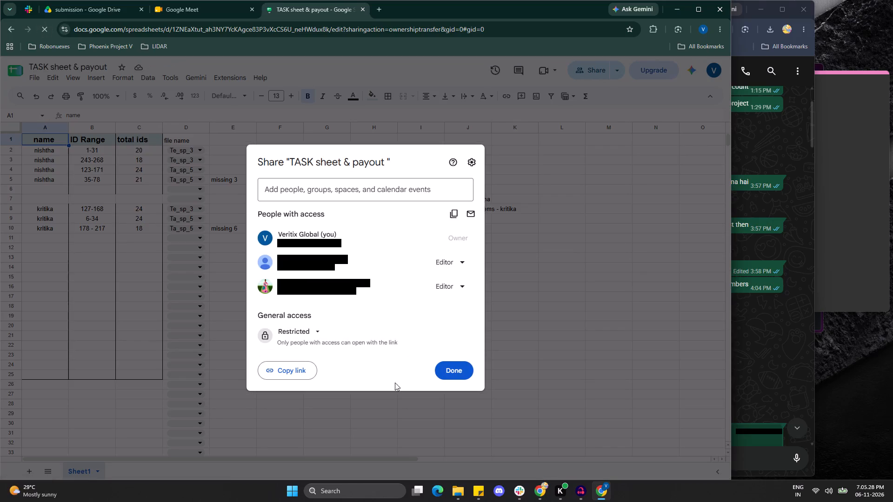
left_click(444, 367)
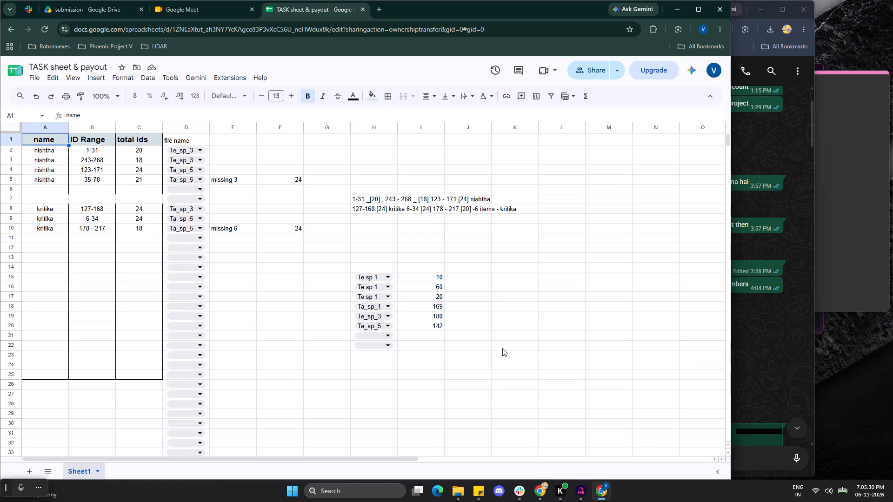
left_click(550, 291)
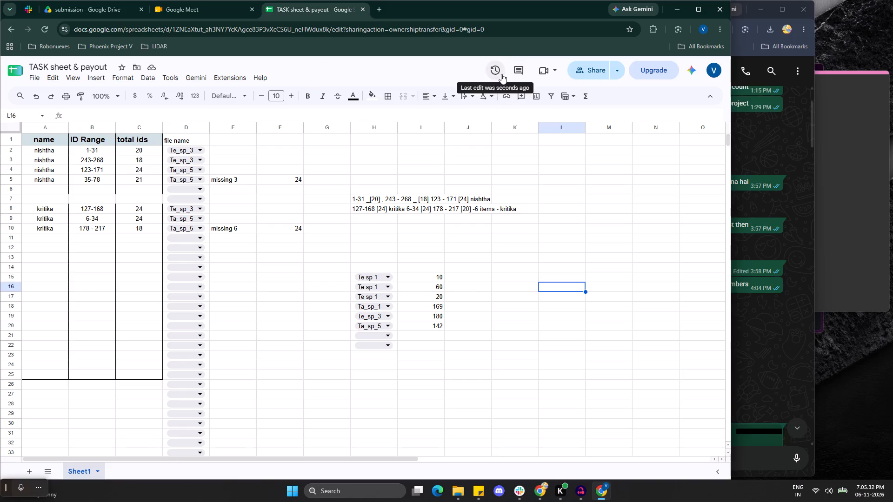
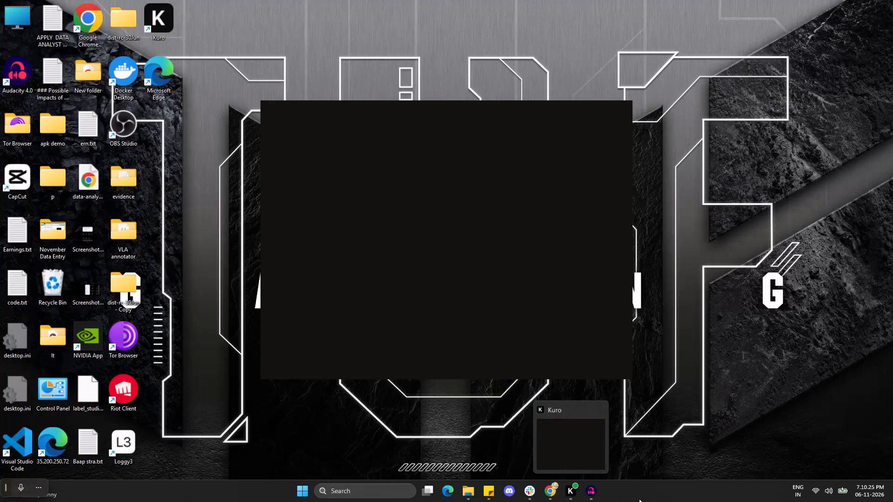
Switch to Audacity and close the project 167.
left_click(591, 495)
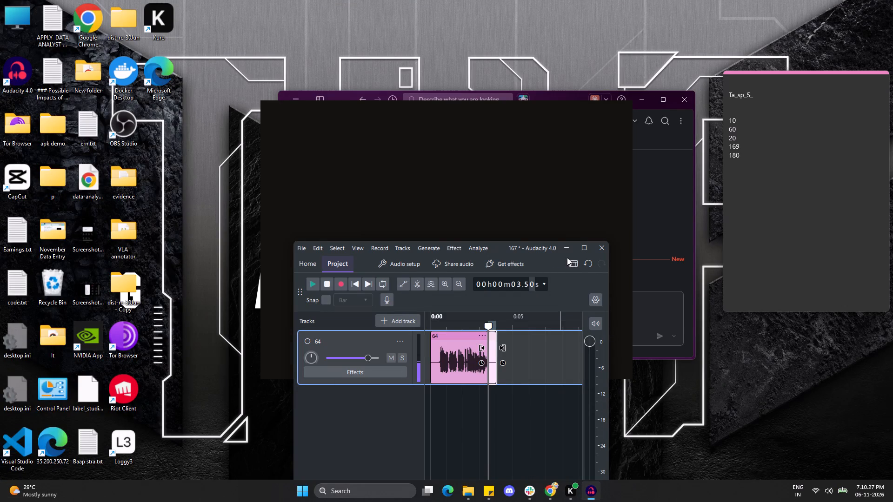
left_click(602, 251)
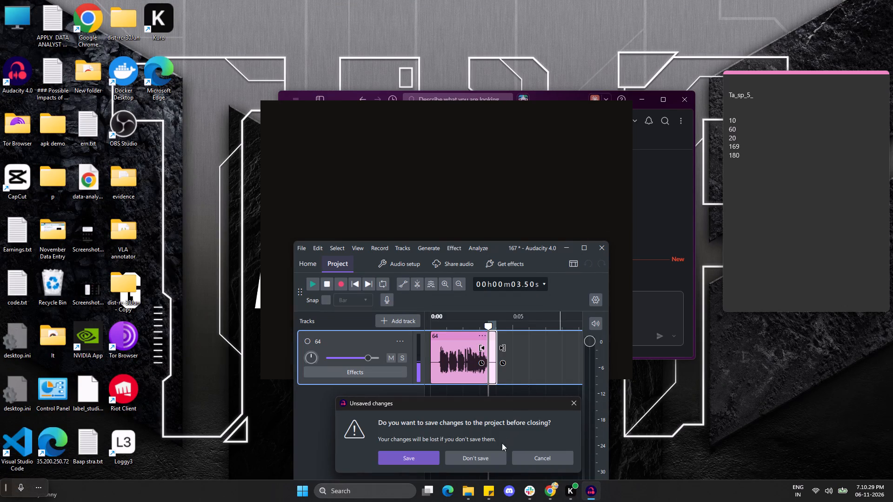
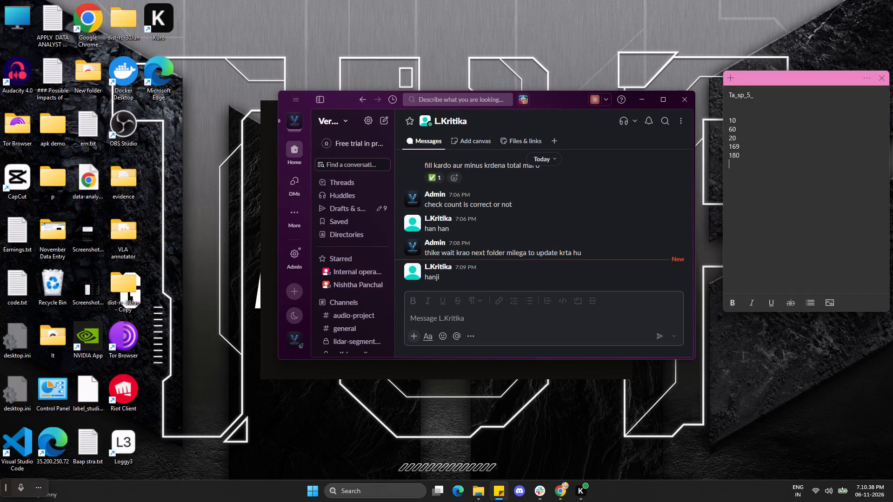
Add 143 as the last entry in the sticky note's number list, below 180.
type("143")
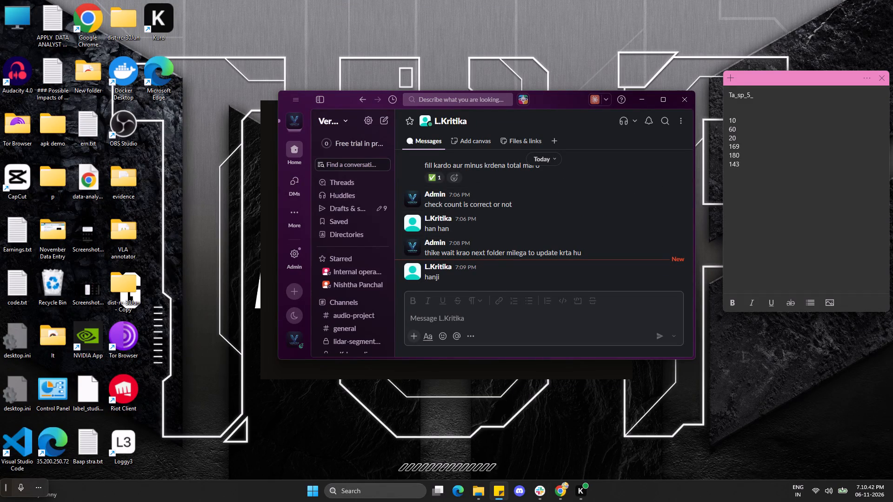
left_click(748, 169)
left_click(780, 356)
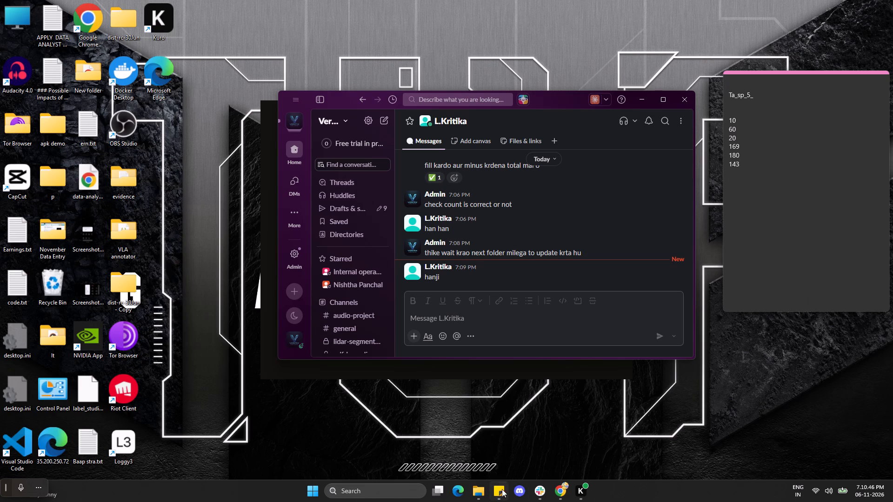